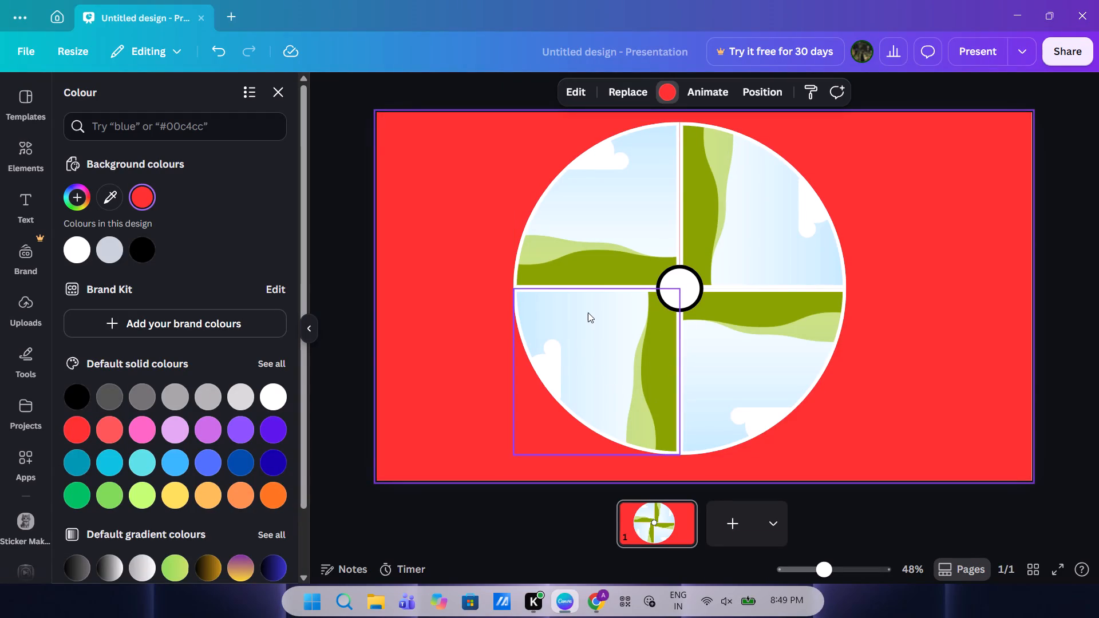
# Recolour the small circle at the wheel's centre with a white border and a dark grey fill.
pyautogui.click(689, 297)
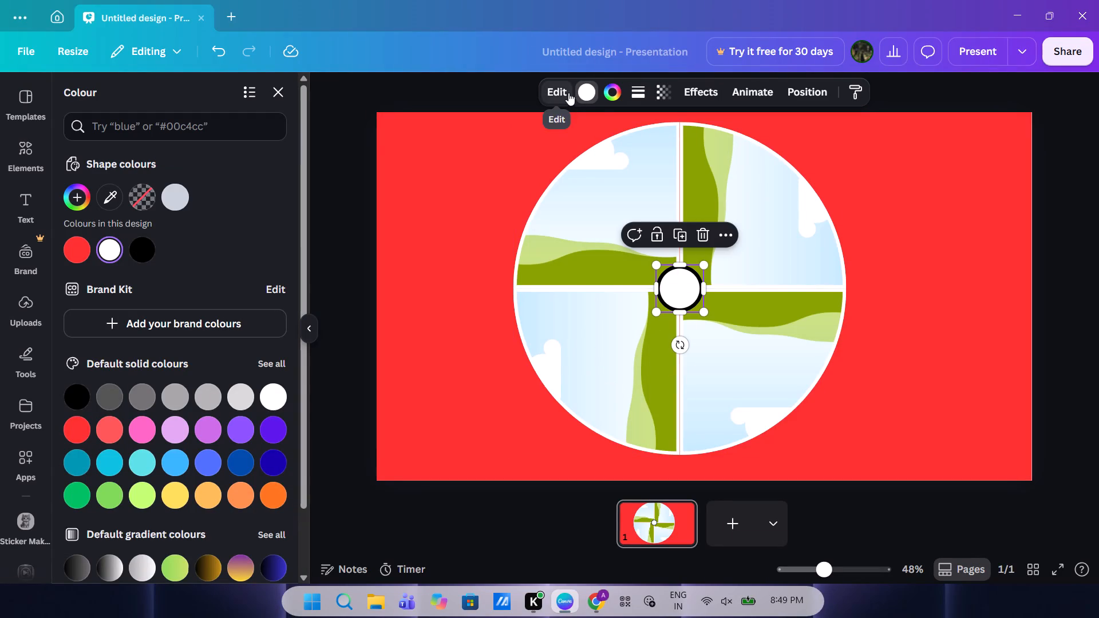
pyautogui.click(607, 92)
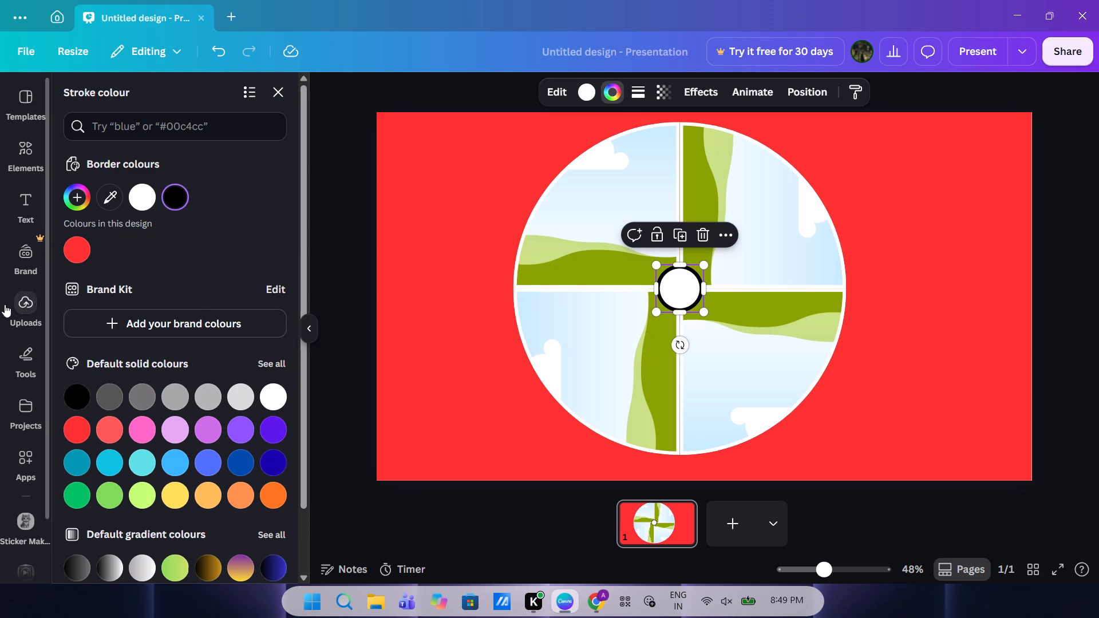
pyautogui.click(145, 197)
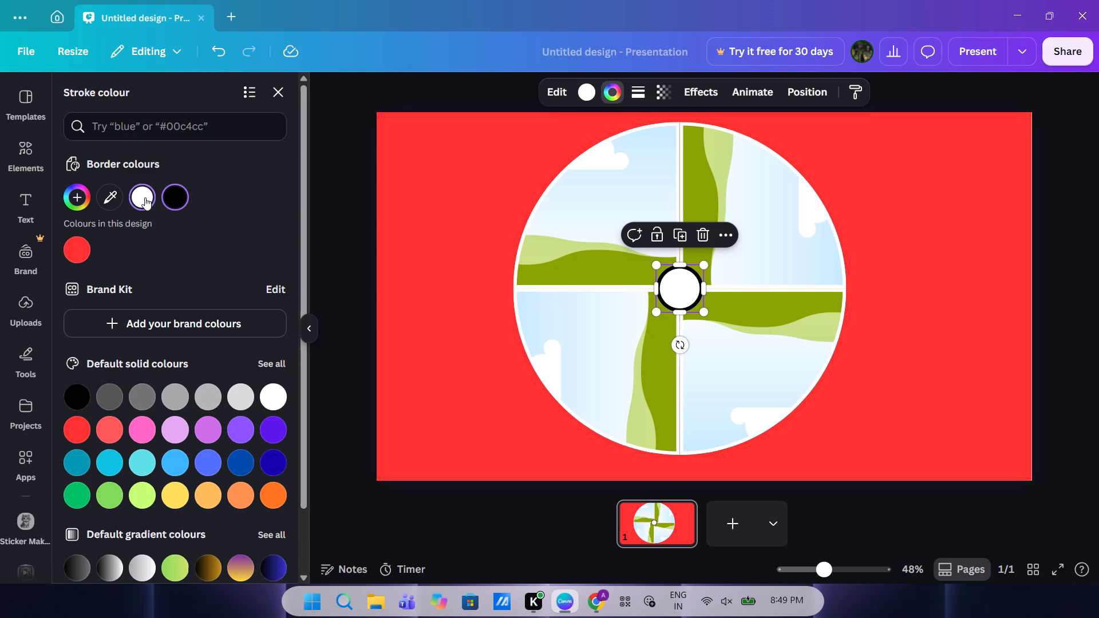
pyautogui.click(674, 286)
pyautogui.click(674, 286)
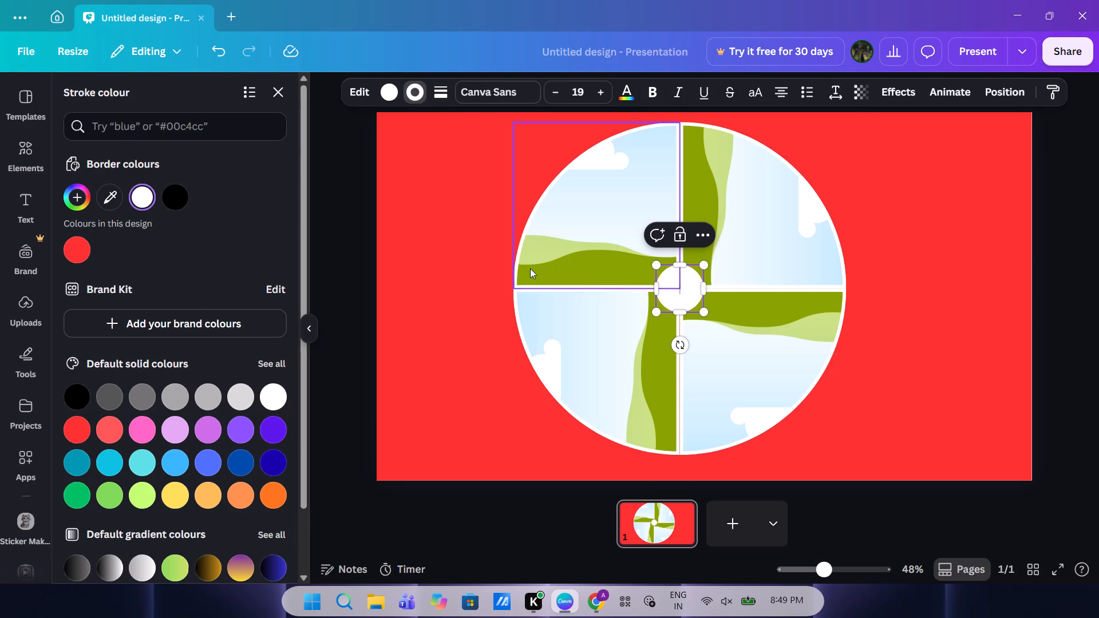
pyautogui.click(385, 81)
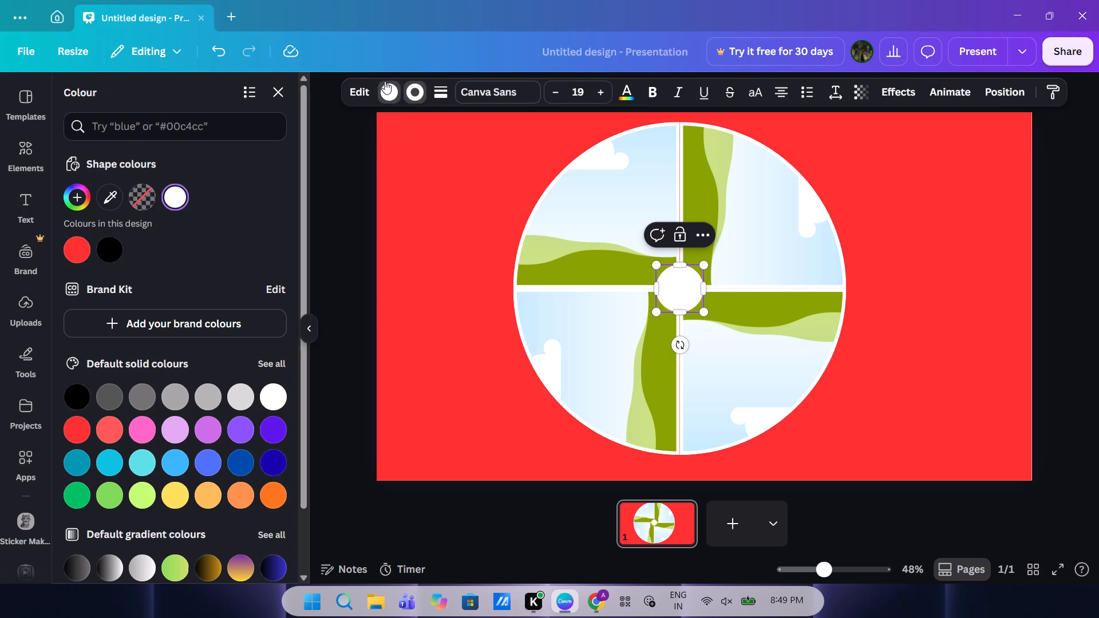
pyautogui.click(104, 255)
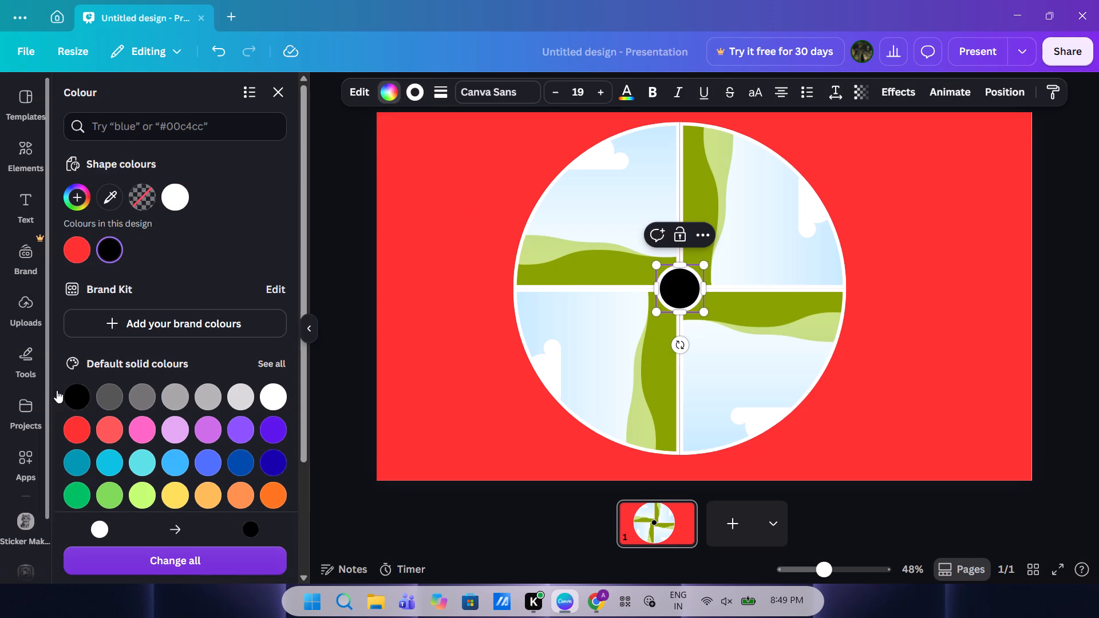
pyautogui.click(108, 400)
pyautogui.scroll(-1, 177, 478)
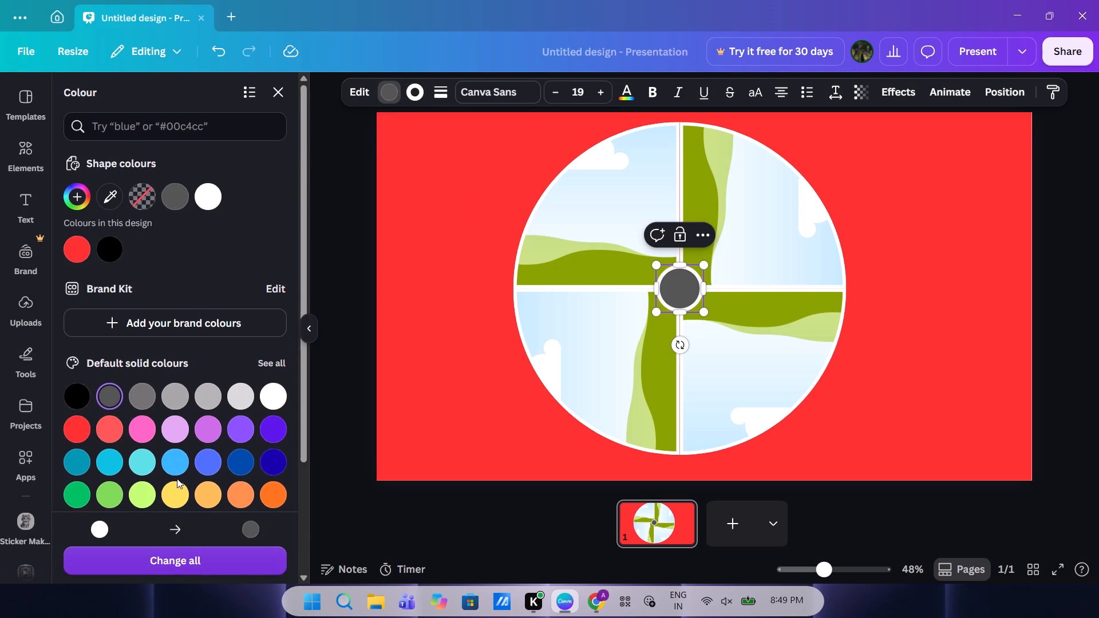
pyautogui.scroll(-1, 177, 478)
pyautogui.click(427, 377)
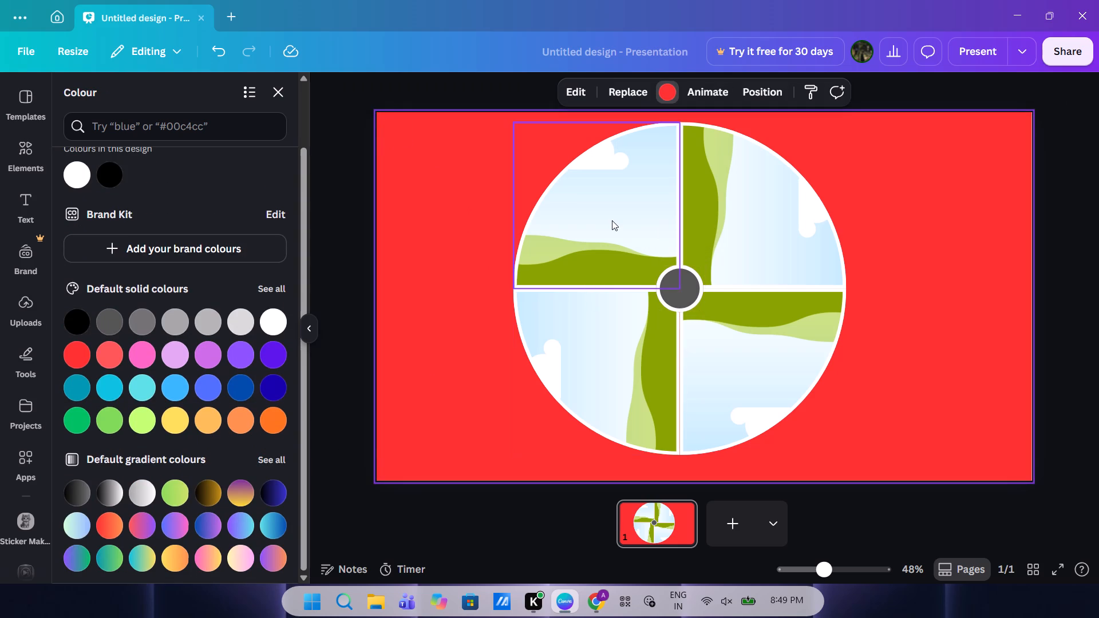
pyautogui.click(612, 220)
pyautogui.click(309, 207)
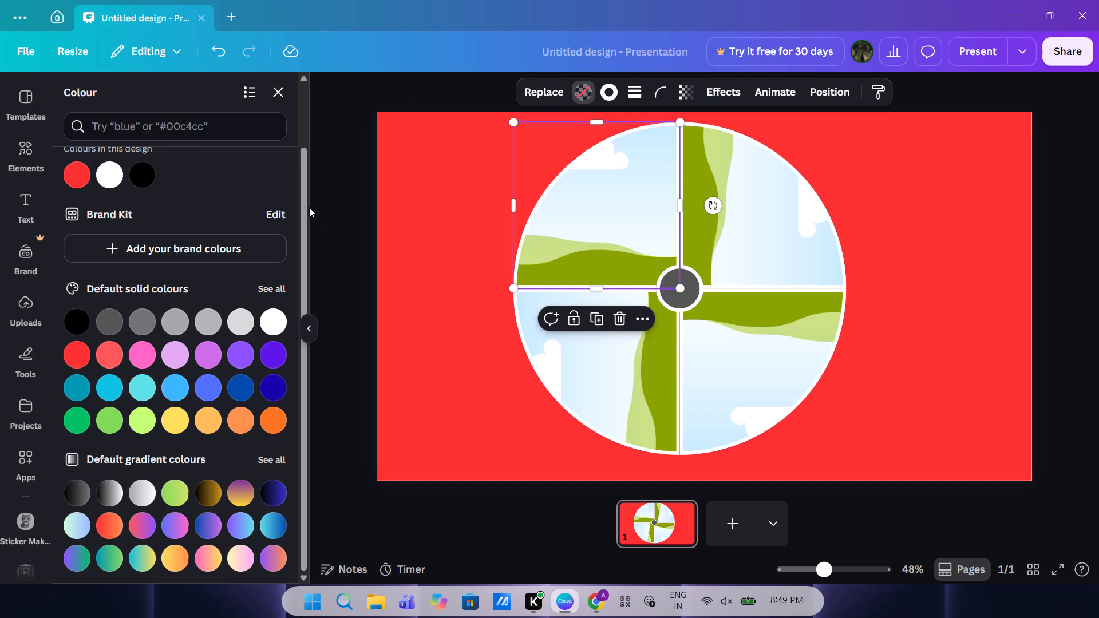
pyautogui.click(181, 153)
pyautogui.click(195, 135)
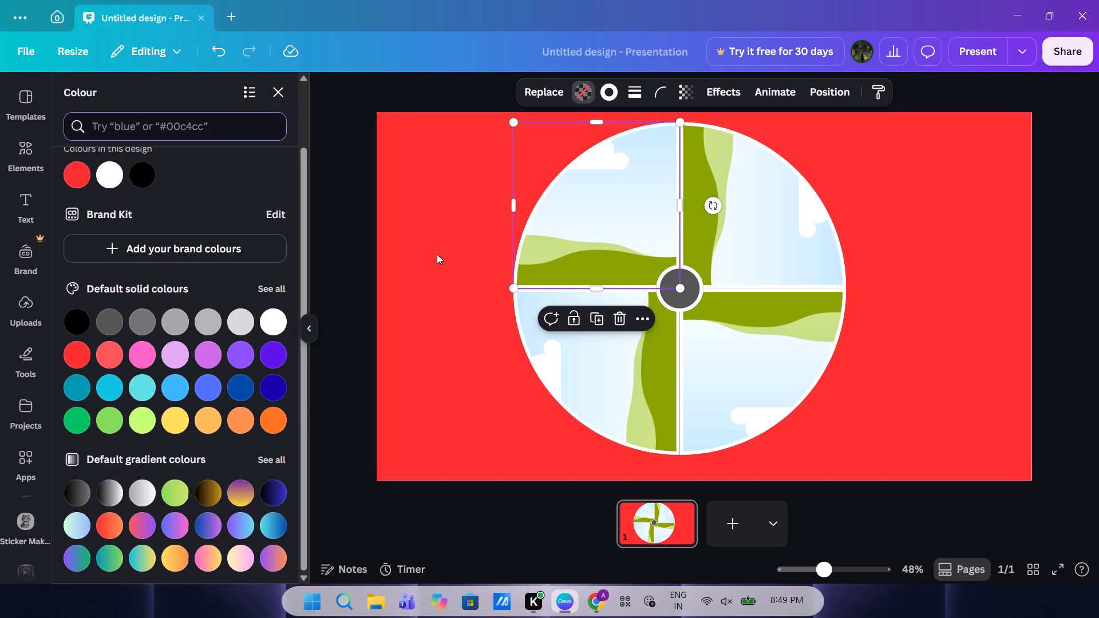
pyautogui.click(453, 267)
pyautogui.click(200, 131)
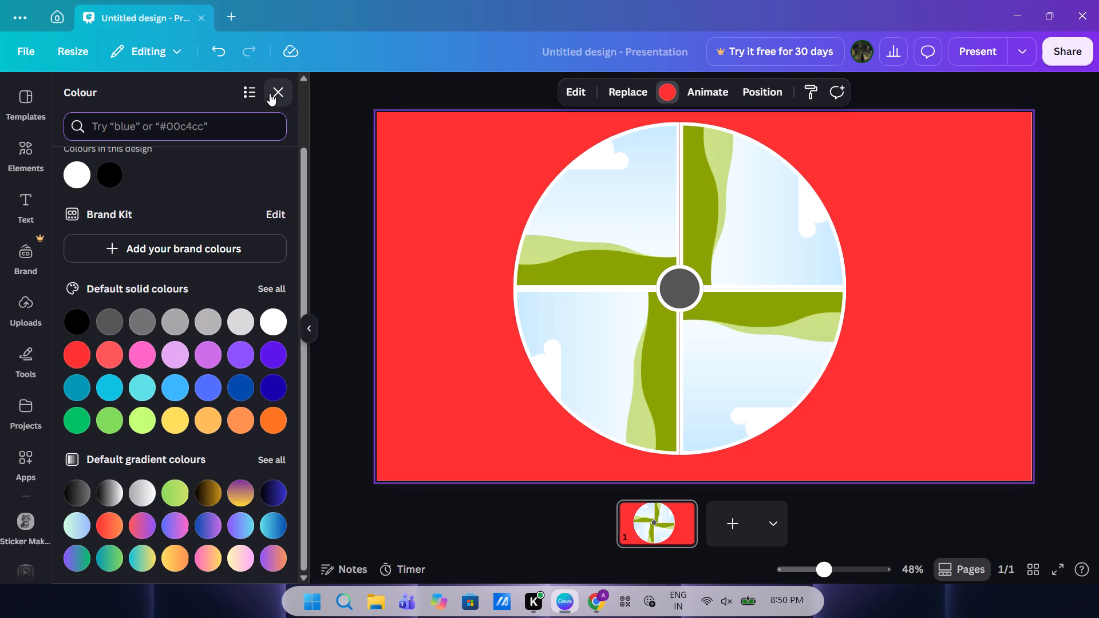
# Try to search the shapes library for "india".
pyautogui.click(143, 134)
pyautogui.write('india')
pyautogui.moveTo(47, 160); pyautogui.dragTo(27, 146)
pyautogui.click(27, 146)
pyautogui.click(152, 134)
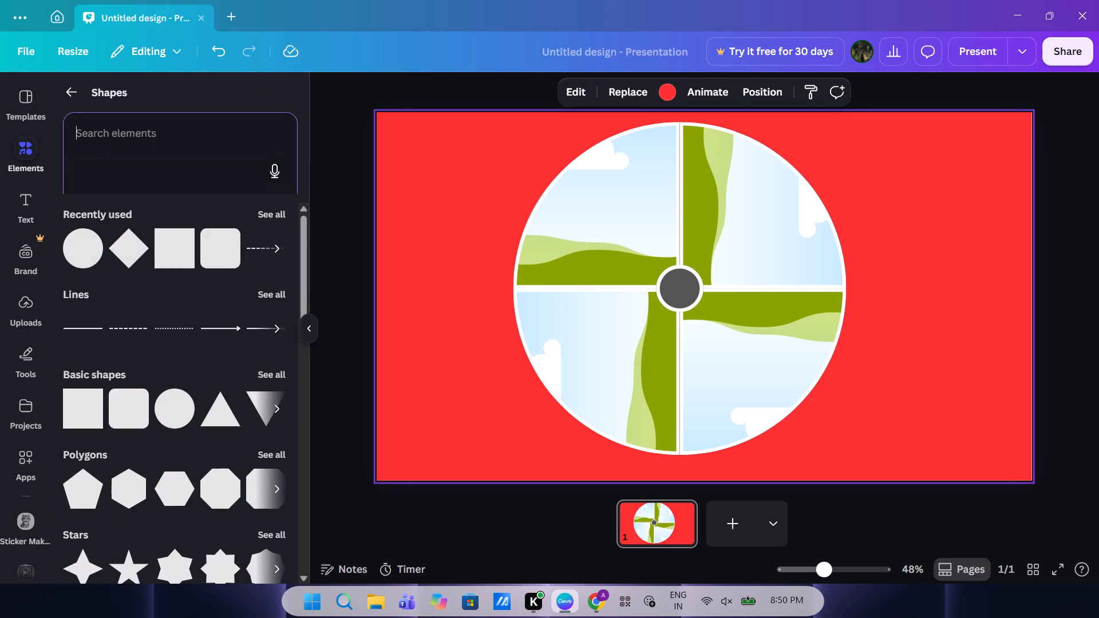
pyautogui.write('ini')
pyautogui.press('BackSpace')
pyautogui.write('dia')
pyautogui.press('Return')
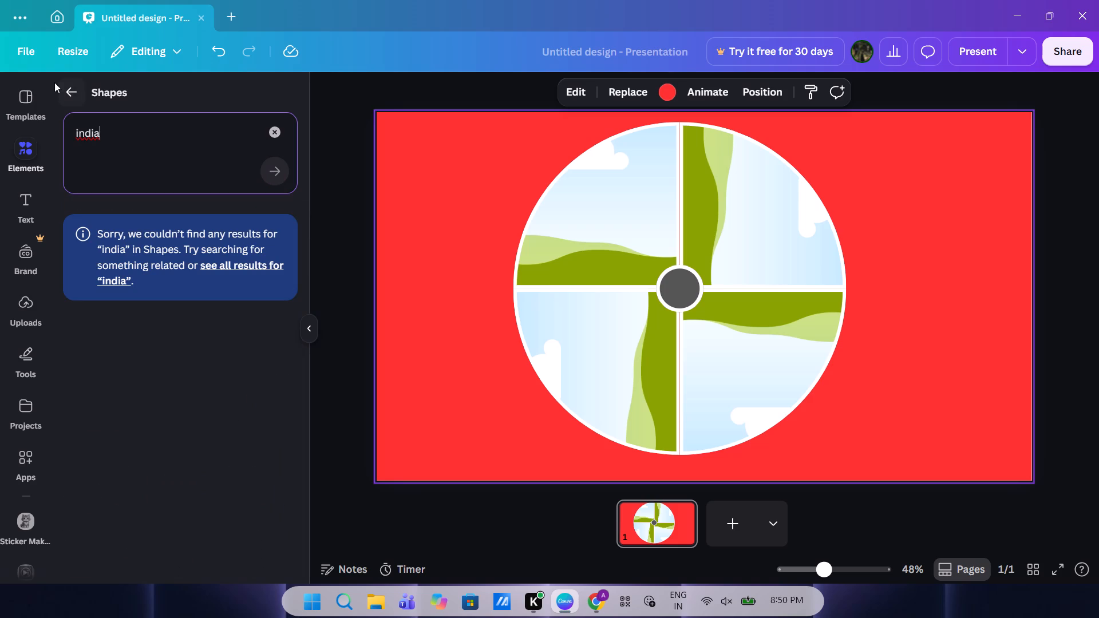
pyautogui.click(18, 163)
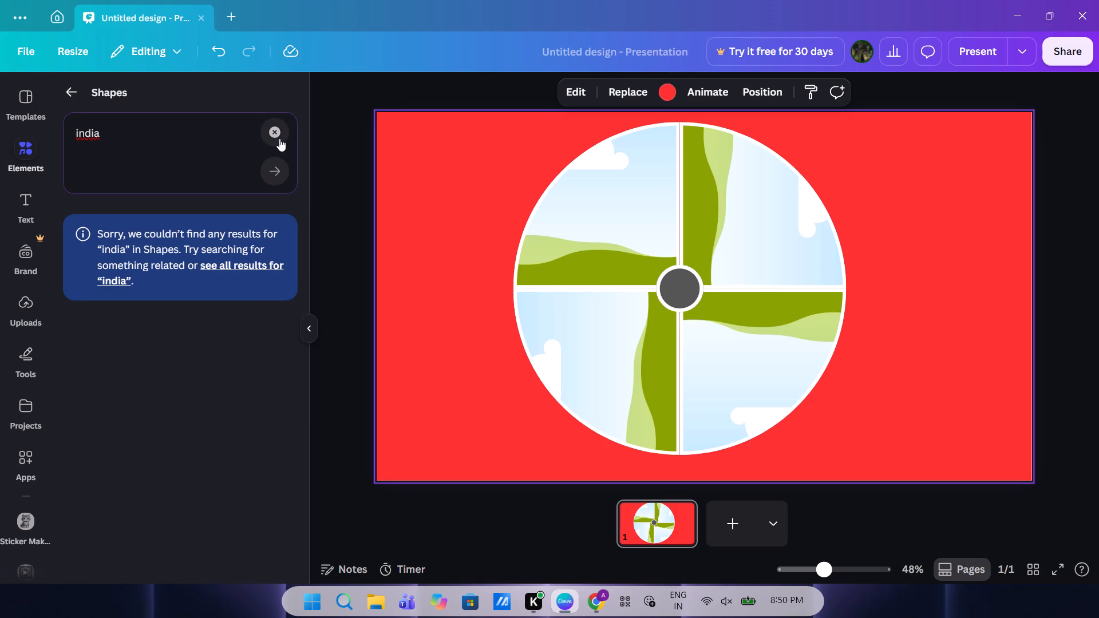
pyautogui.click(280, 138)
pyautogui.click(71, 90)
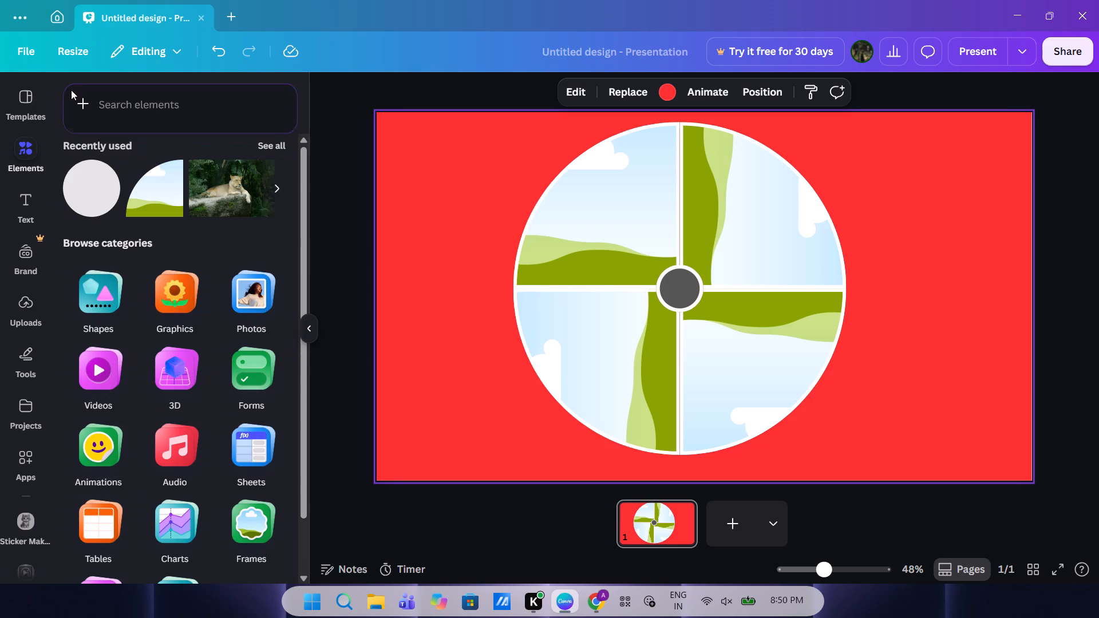
# Search the elements library for "india" and fill the wheel's upper-left quarter frame with the orange palace facade photo.
pyautogui.click(112, 104)
pyautogui.write('india')
pyautogui.press('Return')
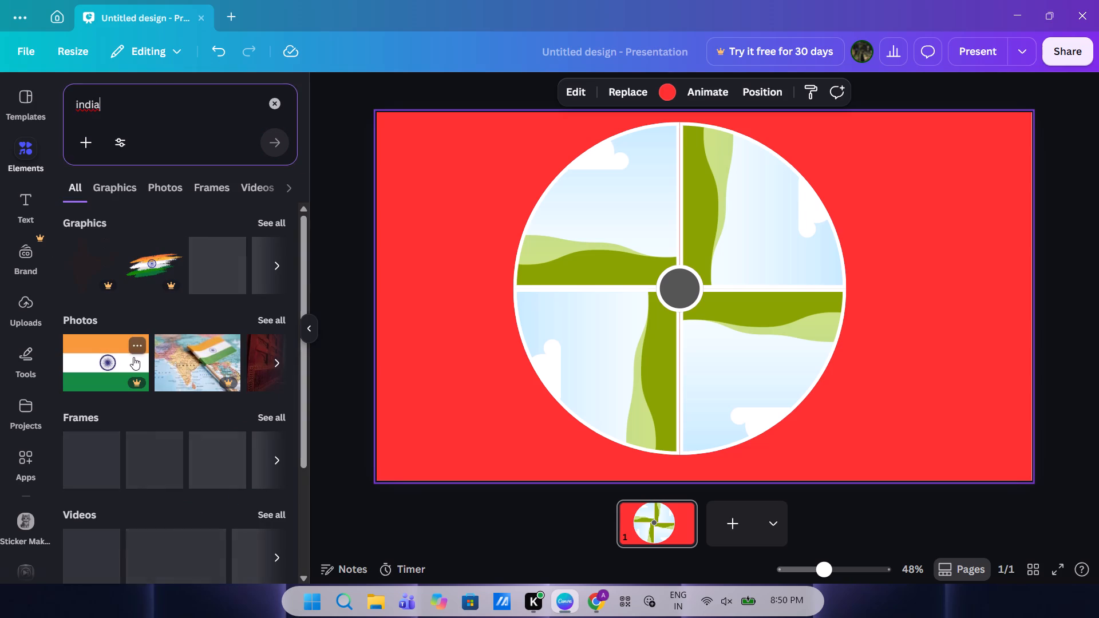
pyautogui.scroll(-2, 137, 462)
pyautogui.scroll(2, 181, 231)
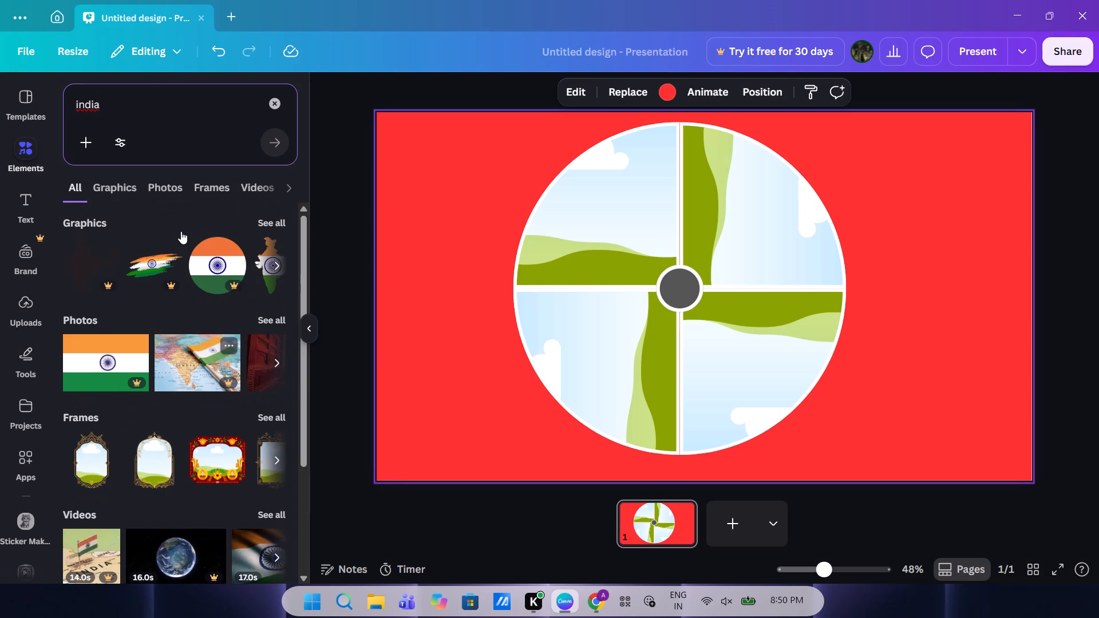
pyautogui.click(274, 225)
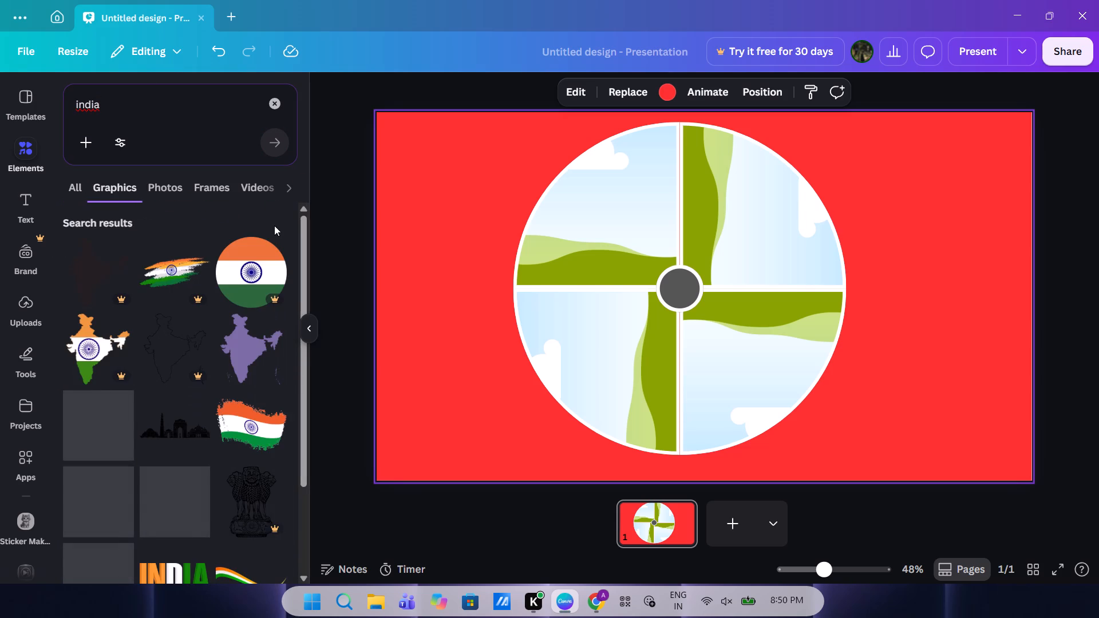
pyautogui.scroll(-2, 247, 442)
pyautogui.scroll(-1, 135, 411)
pyautogui.scroll(1, 127, 323)
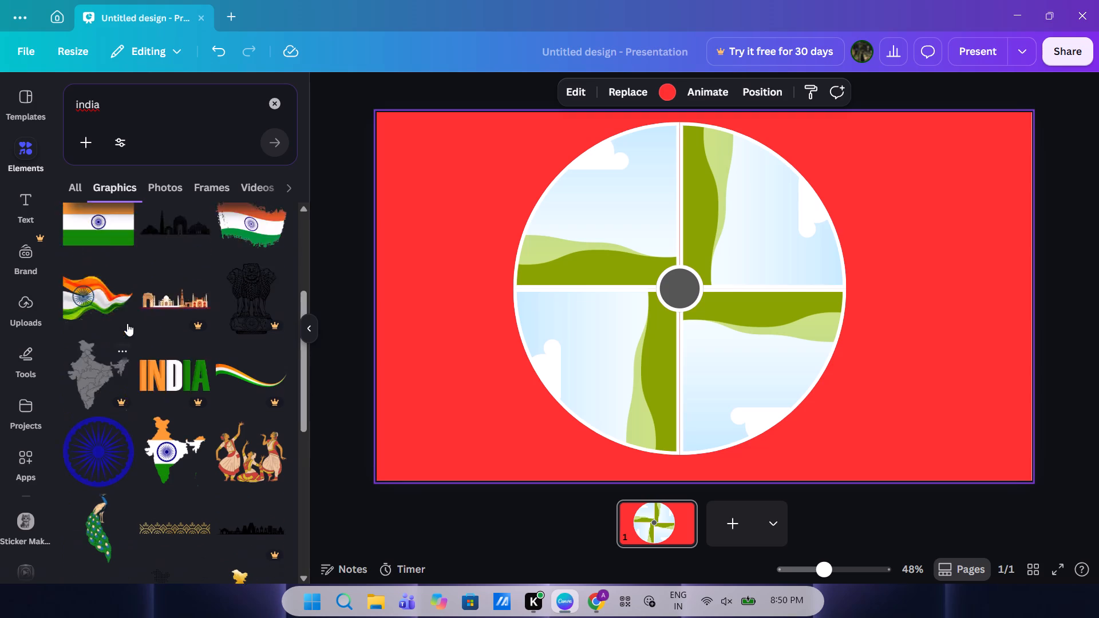
pyautogui.scroll(1, 127, 323)
pyautogui.click(165, 184)
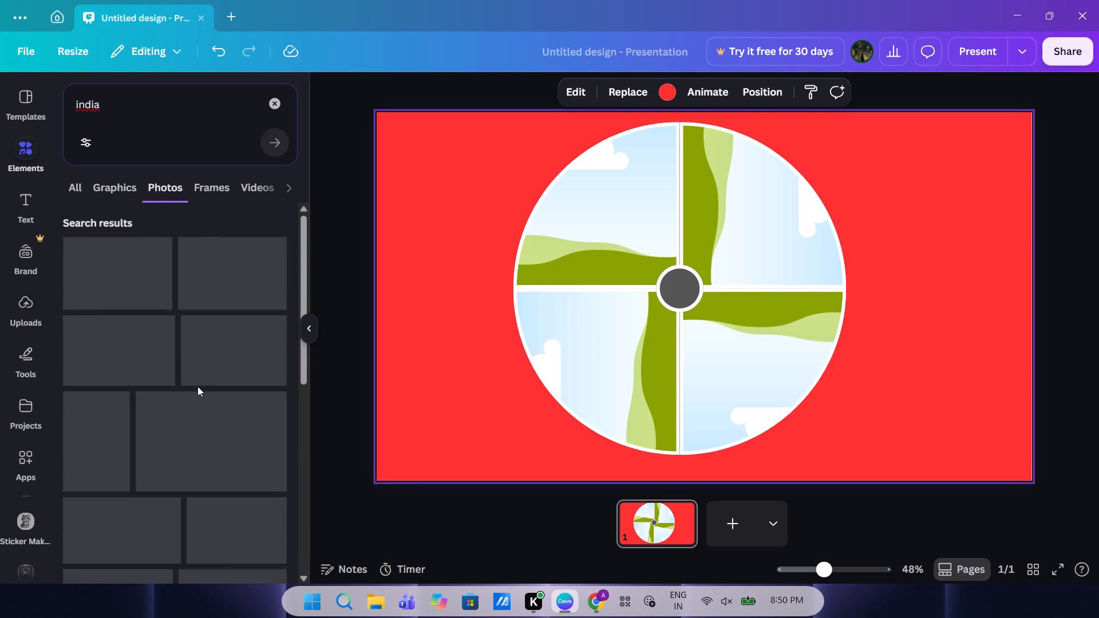
pyautogui.scroll(-4, 197, 386)
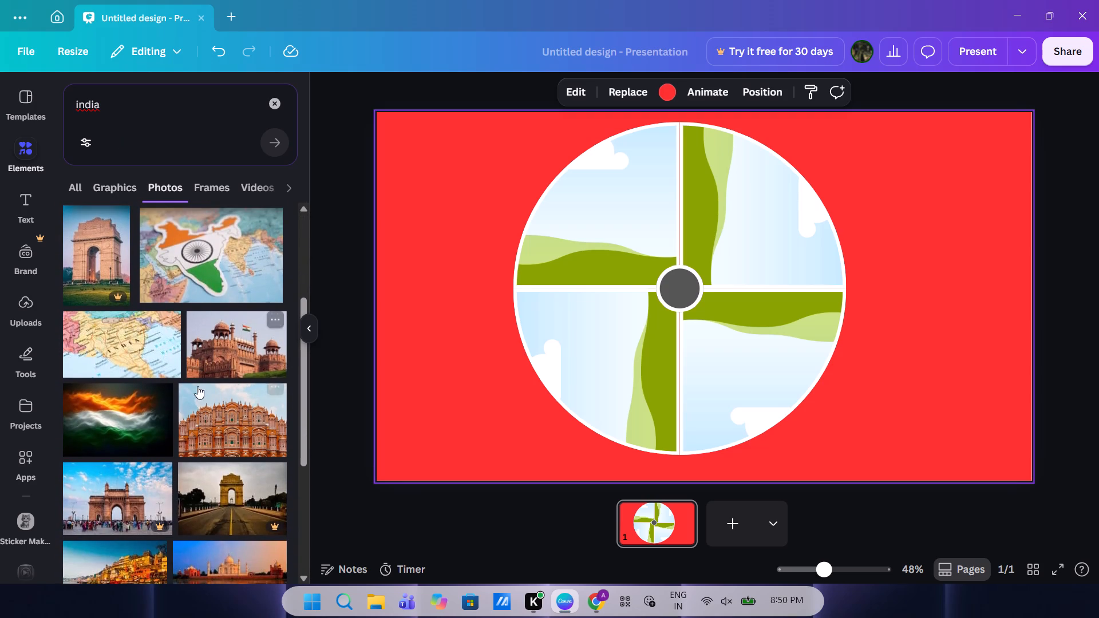
pyautogui.moveTo(232, 443); pyautogui.dragTo(448, 165)
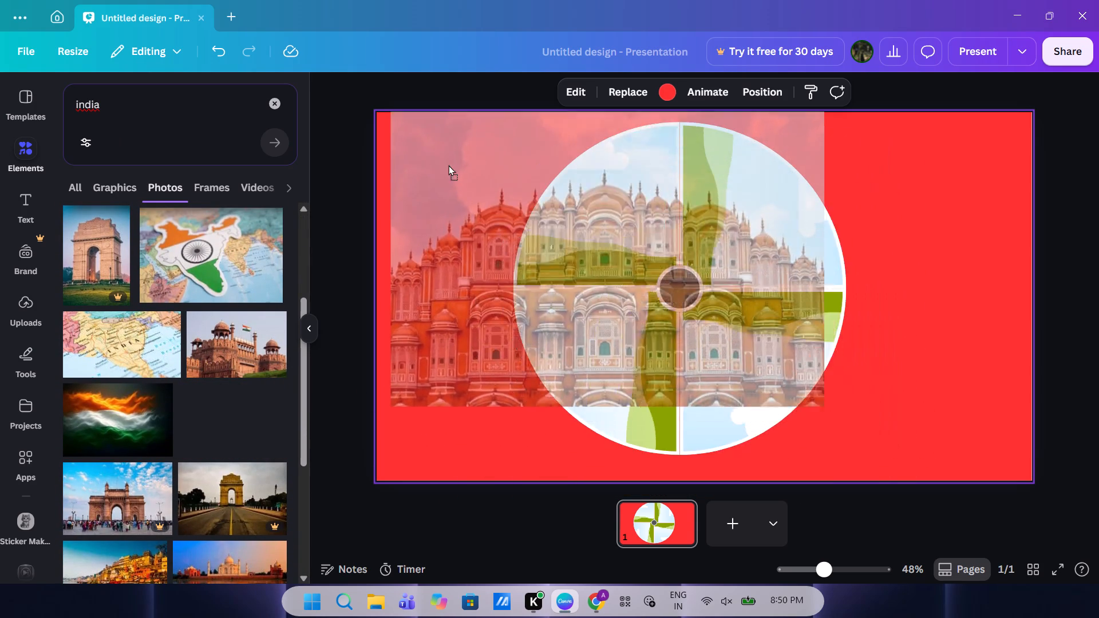
pyautogui.moveTo(448, 165); pyautogui.dragTo(533, 169)
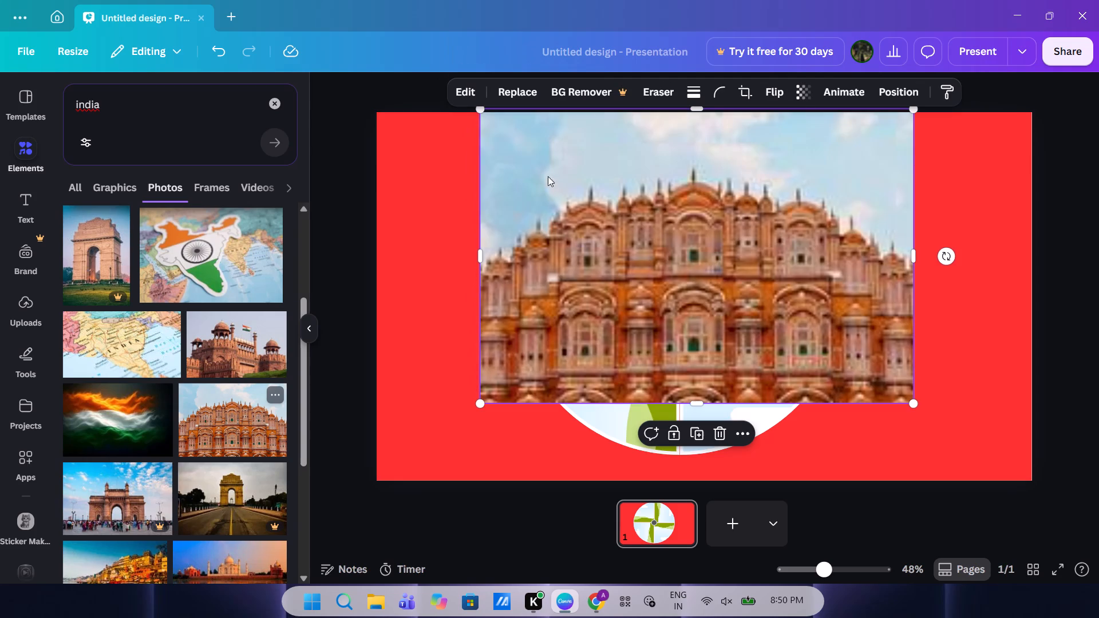
pyautogui.moveTo(582, 228); pyautogui.dragTo(552, 221)
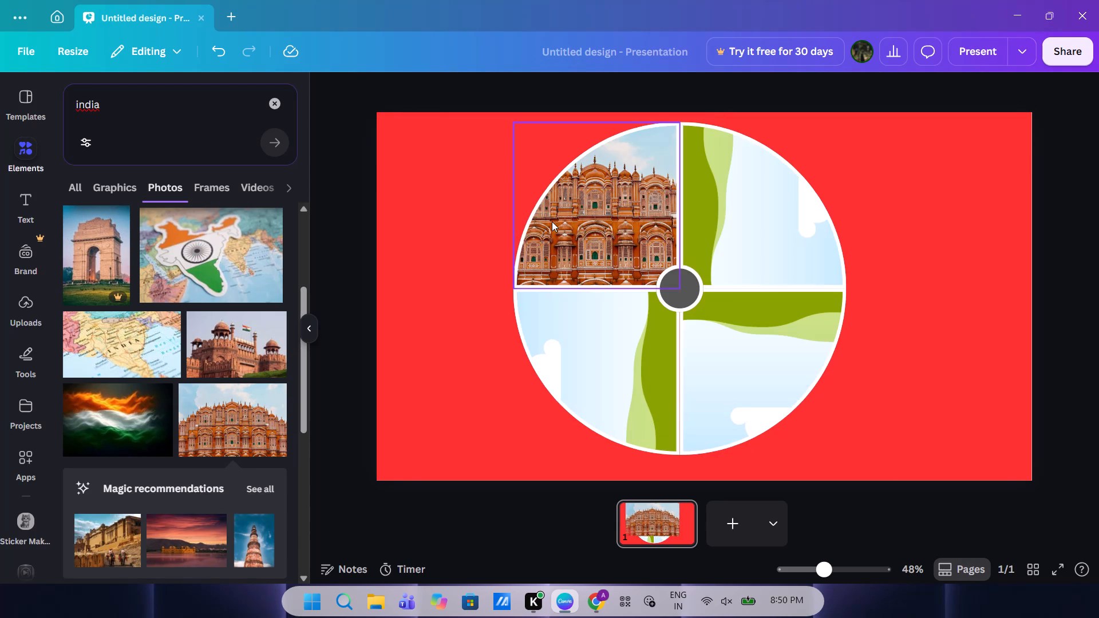
# Search the elements library for "london" and fill the wheel's upper-right quarter frame with the Big Ben sunset photo.
pyautogui.click(271, 104)
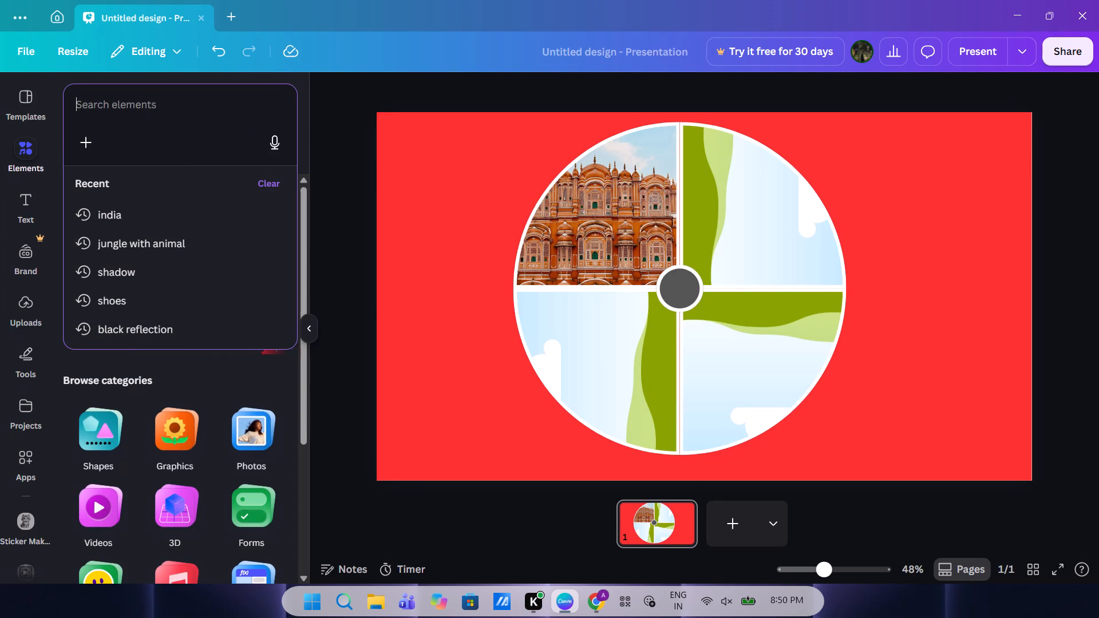
pyautogui.write('london')
pyautogui.press('Return')
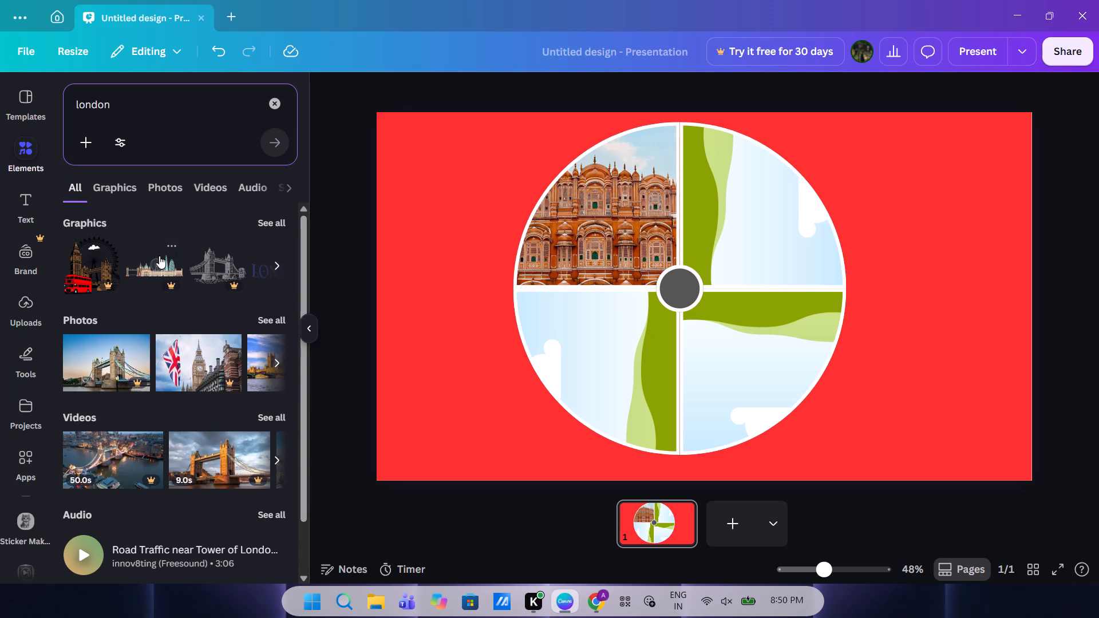
pyautogui.click(262, 229)
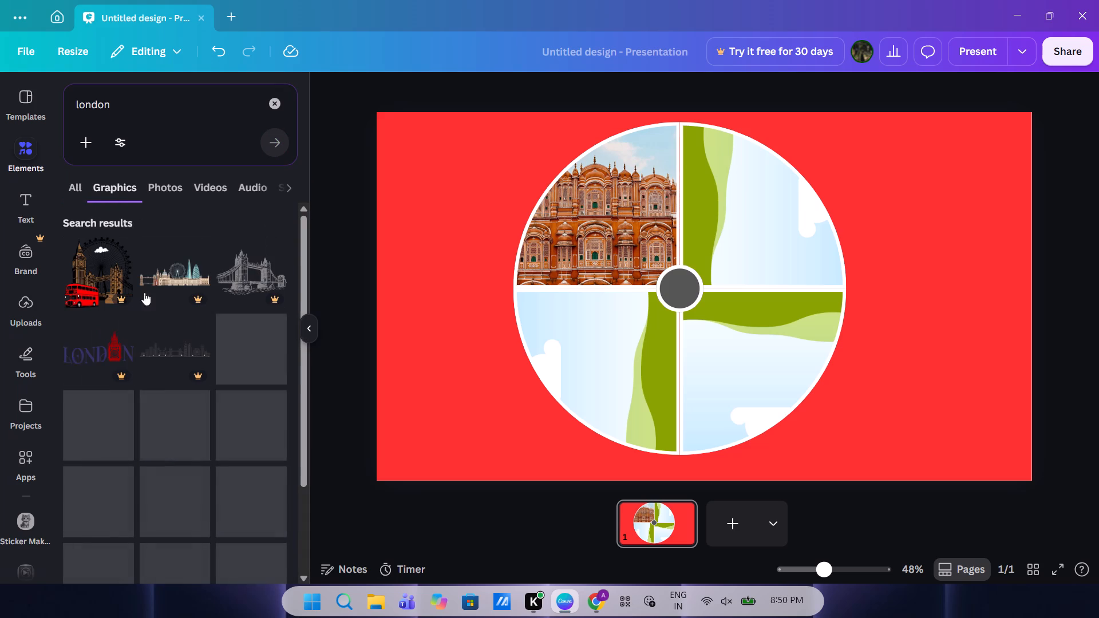
pyautogui.click(165, 187)
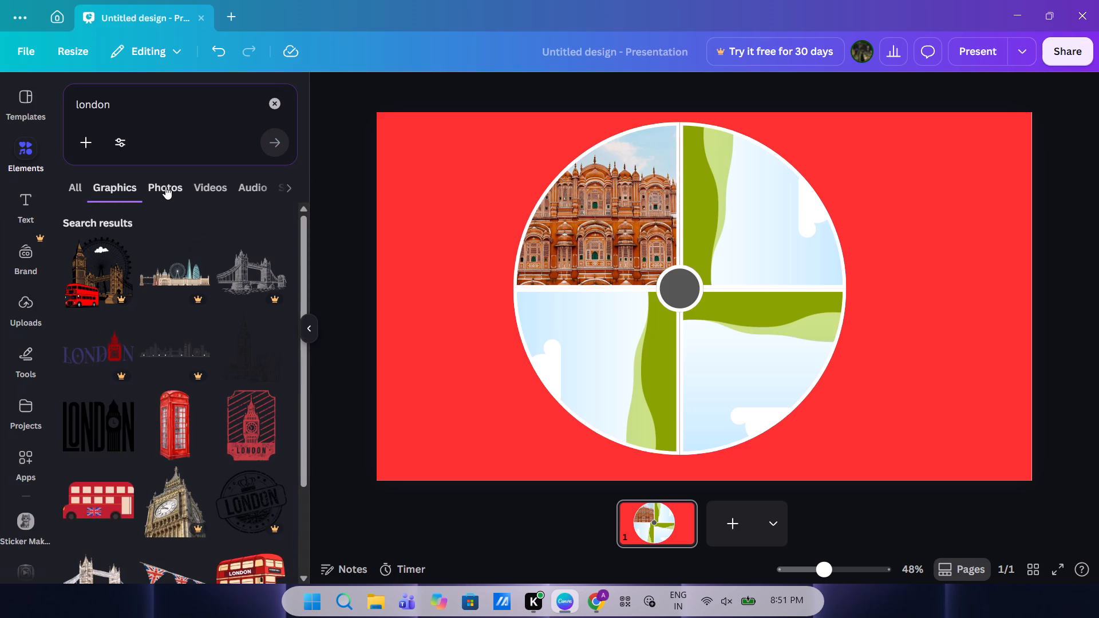
pyautogui.scroll(-1, 161, 340)
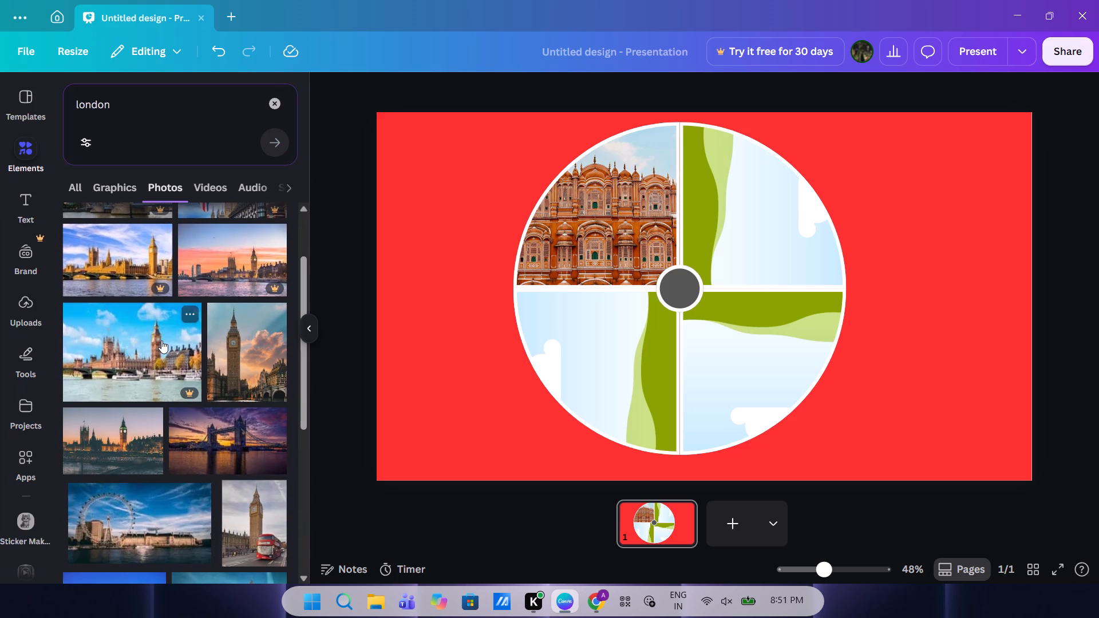
pyautogui.moveTo(237, 363); pyautogui.dragTo(675, 170)
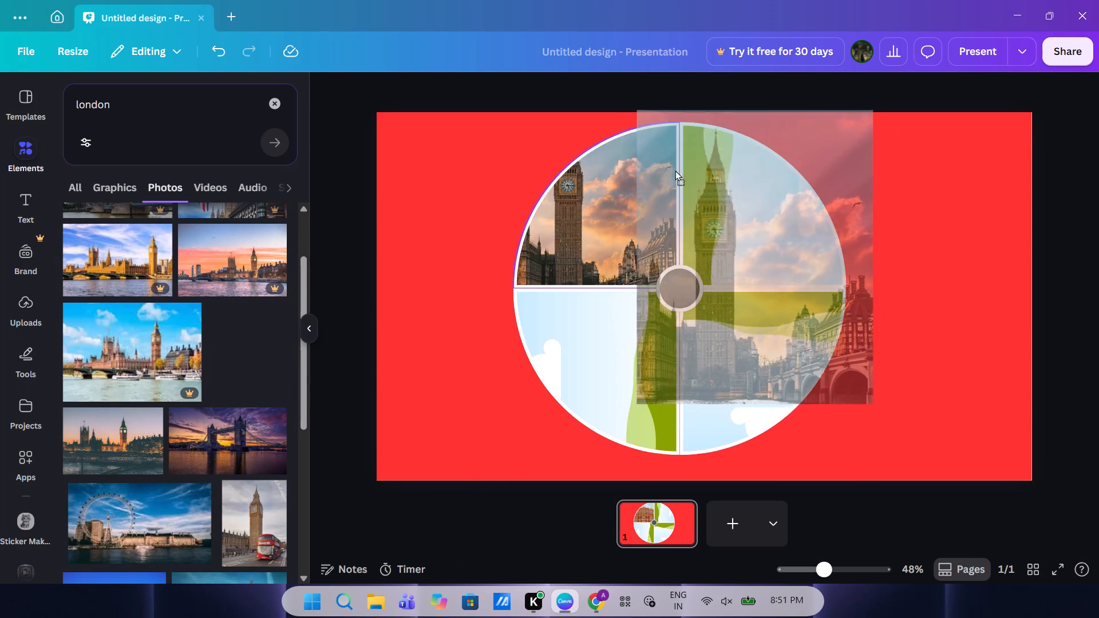
pyautogui.moveTo(675, 170); pyautogui.dragTo(685, 170)
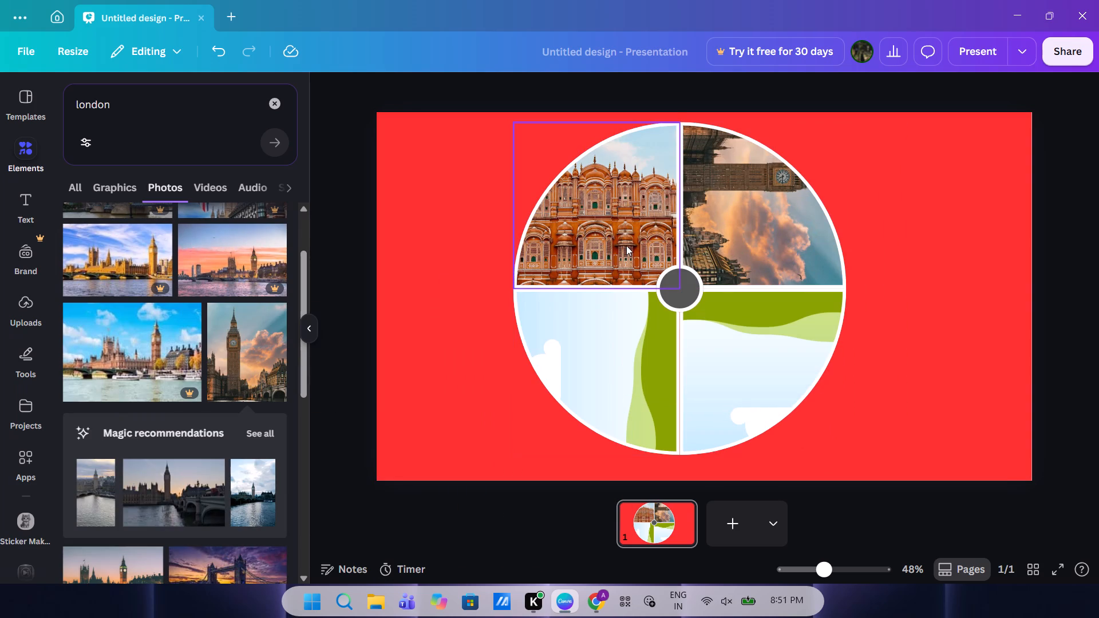
# Reposition the Big Ben photo's crop inside its quarter frame, shifting it left until its right edge meets the frame's right edge.
pyautogui.click(765, 225)
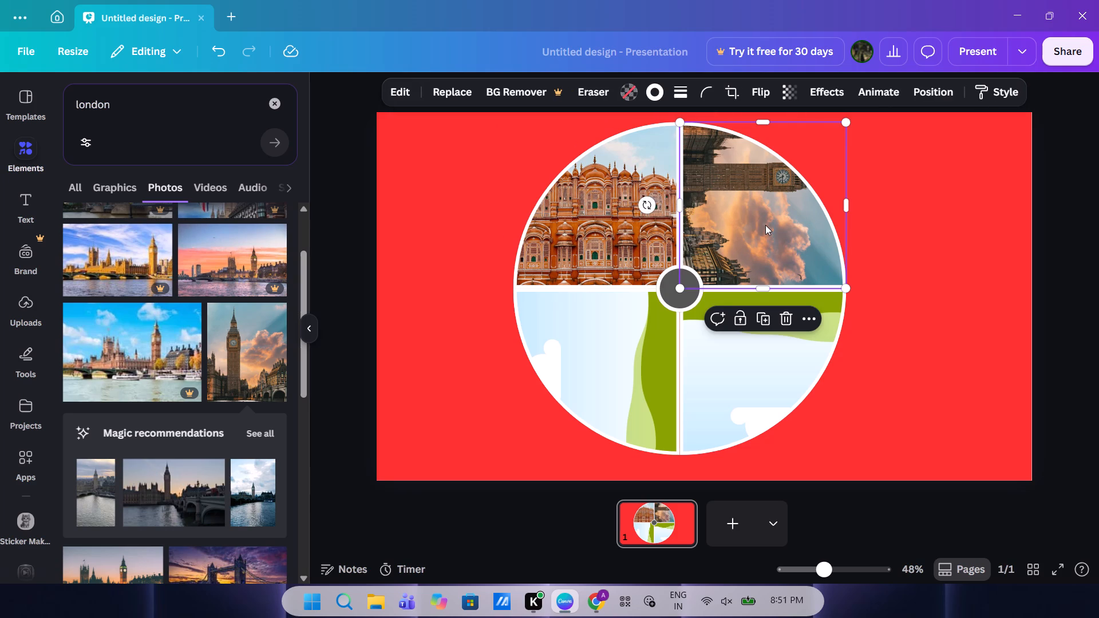
pyautogui.click(736, 98)
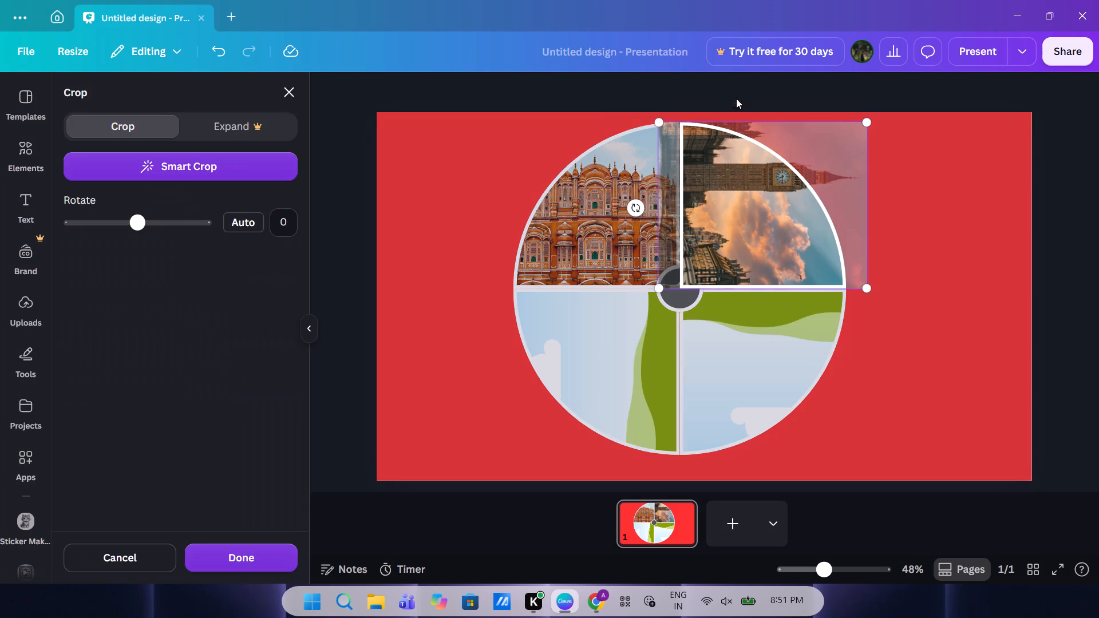
pyautogui.moveTo(734, 231); pyautogui.dragTo(726, 267)
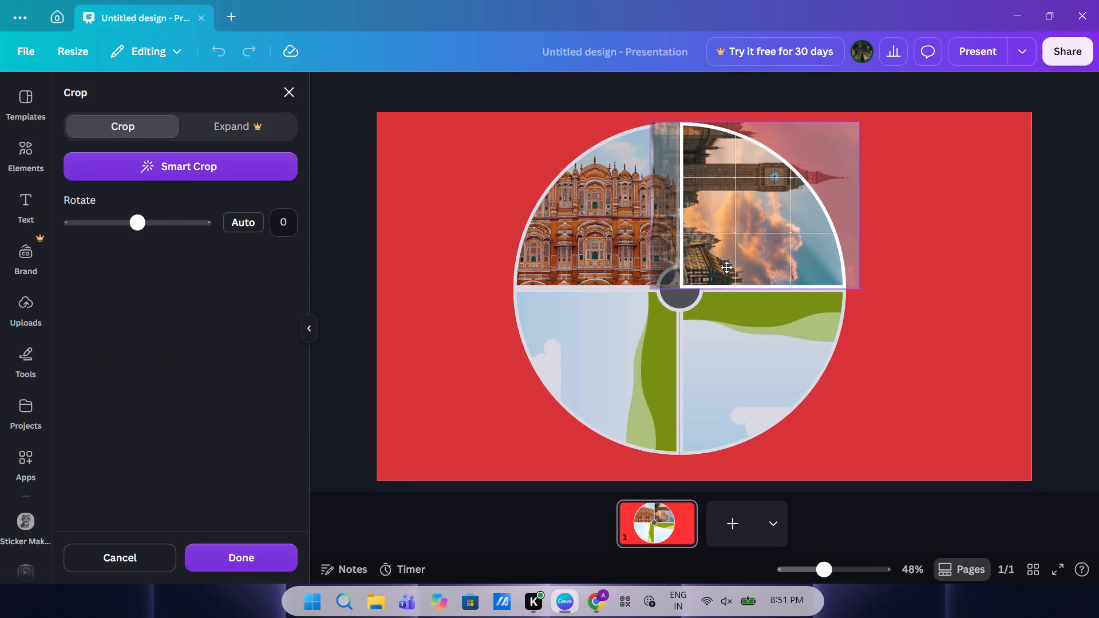
pyautogui.moveTo(726, 267); pyautogui.dragTo(685, 292)
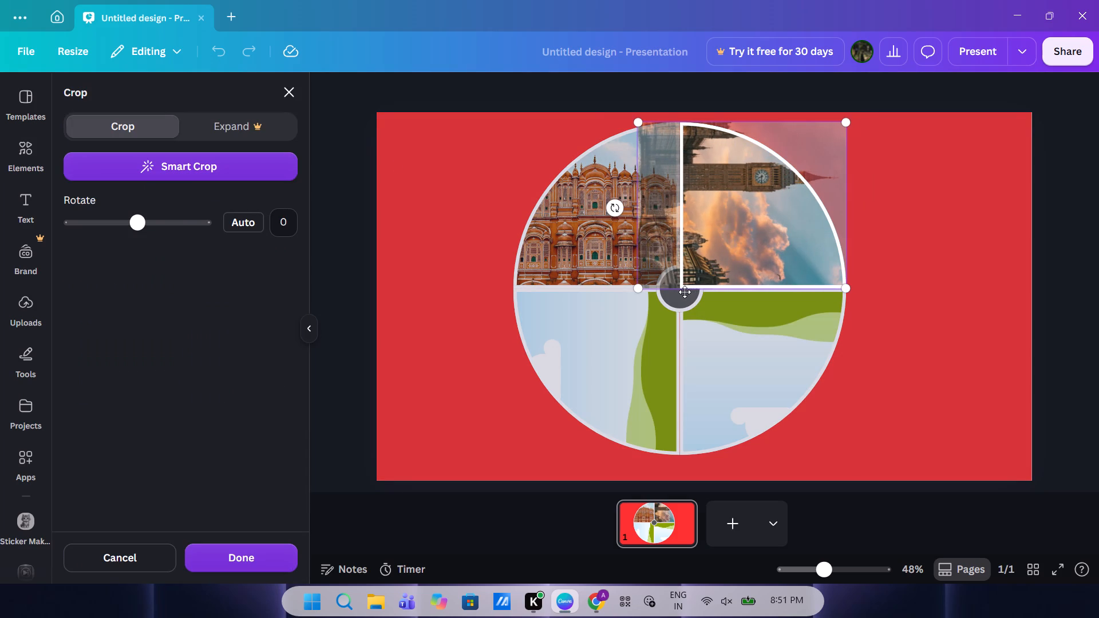
pyautogui.click(254, 551)
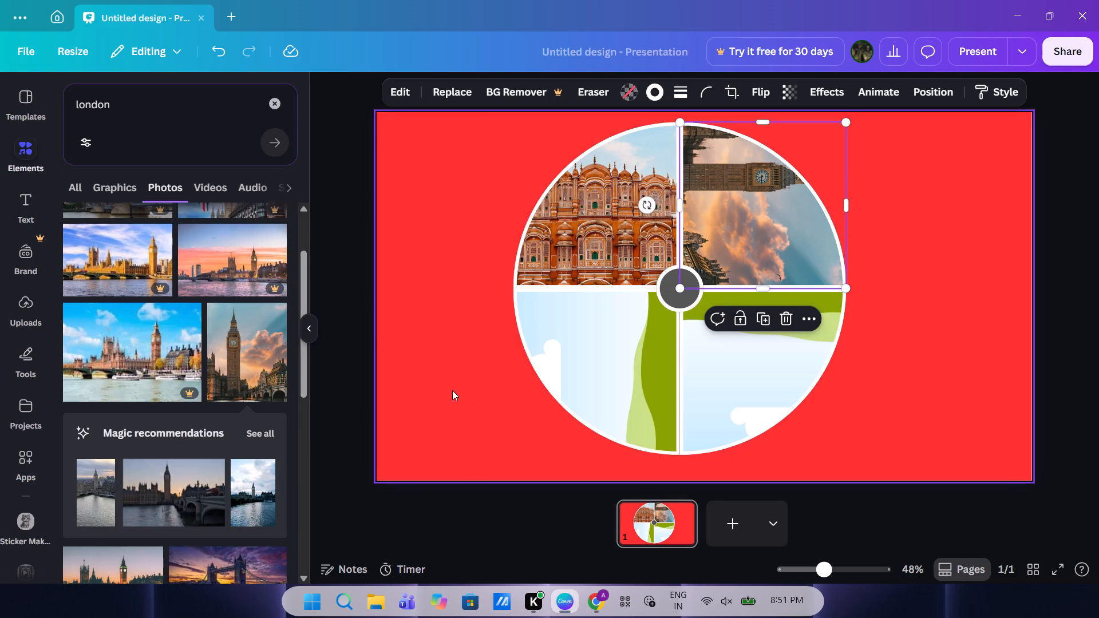
# Search the elements library for "japan" and fill the wheel's lower-left quarter frame with the tall red pagoda and mountain photo.
pyautogui.click(279, 109)
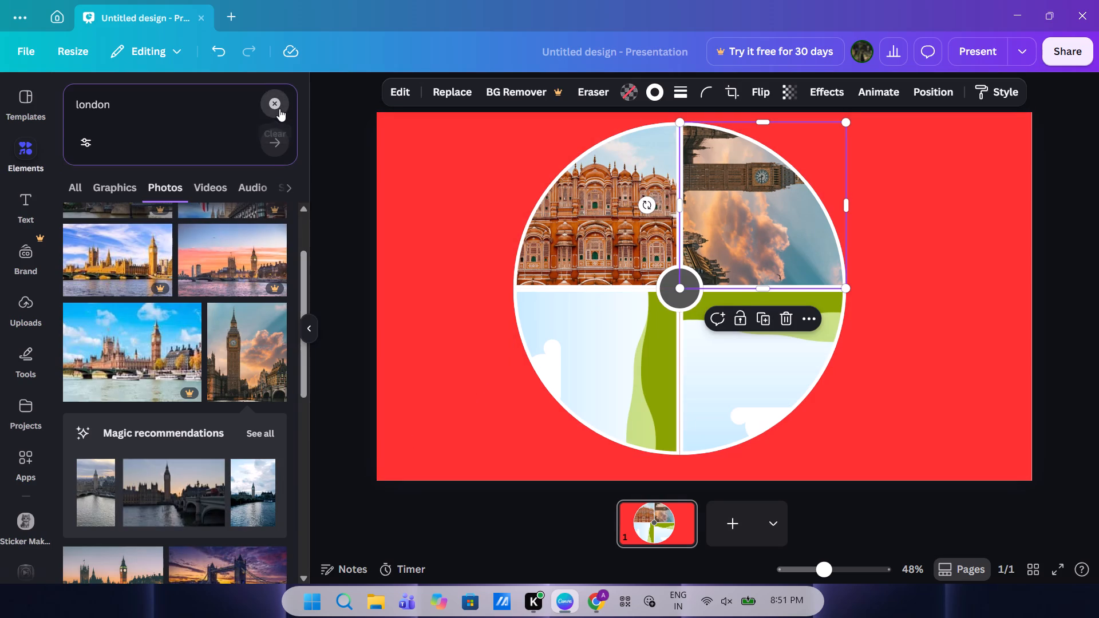
pyautogui.write('paj')
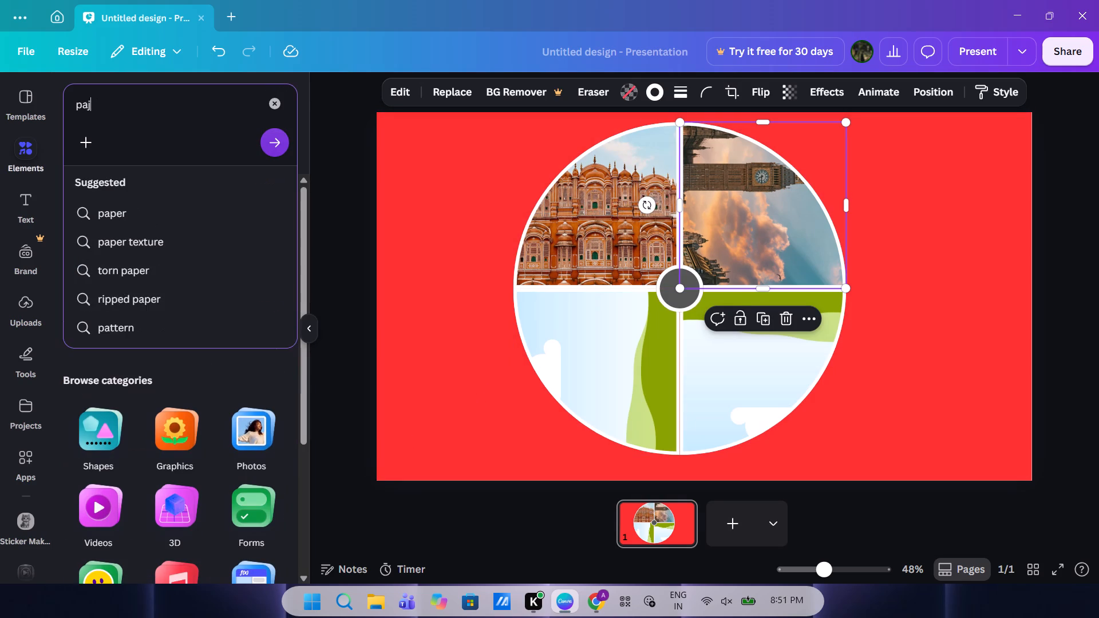
pyautogui.press('BackSpace')
pyautogui.press('BackSpace')
pyautogui.press('BackSpace')
pyautogui.write('japan')
pyautogui.press('Return')
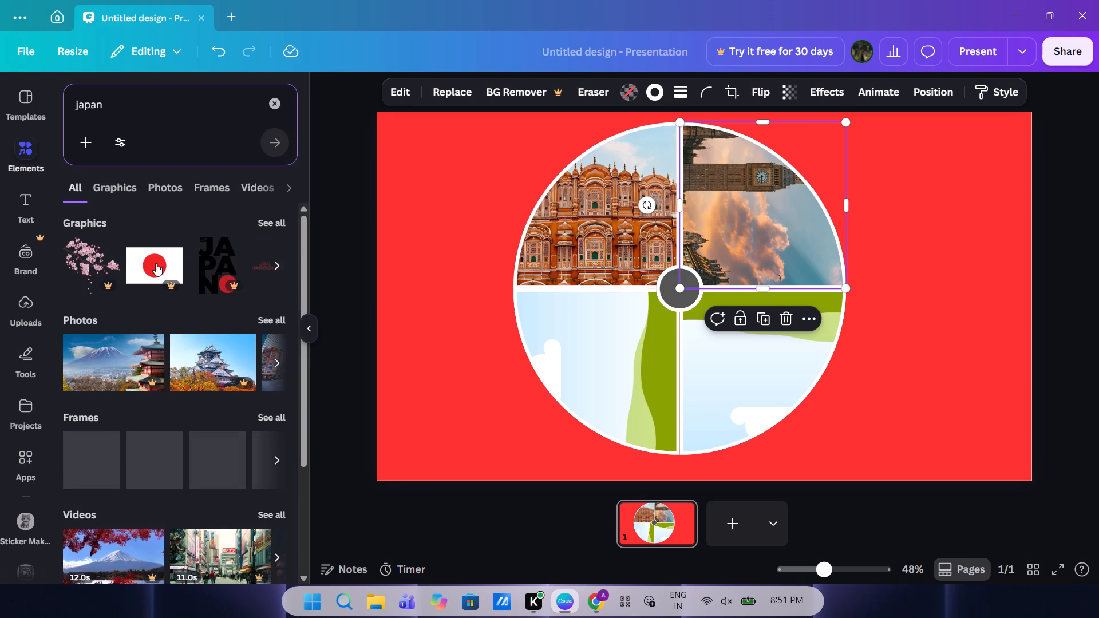
pyautogui.click(264, 325)
pyautogui.scroll(-1, 148, 351)
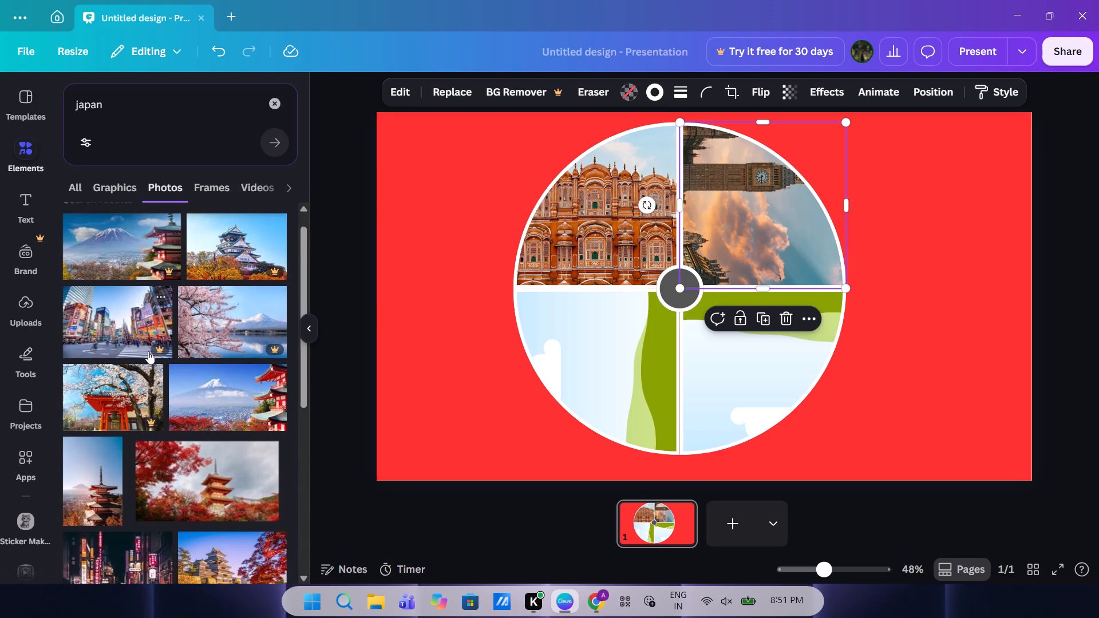
pyautogui.scroll(-1, 172, 451)
pyautogui.moveTo(105, 440); pyautogui.dragTo(550, 374)
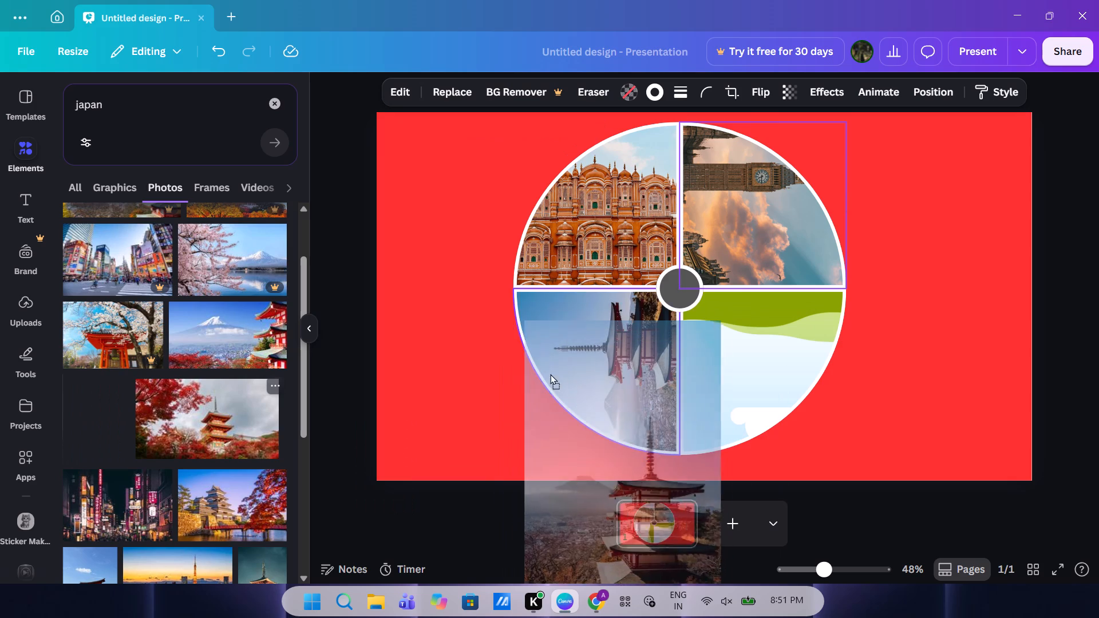
pyautogui.moveTo(550, 374); pyautogui.dragTo(539, 360)
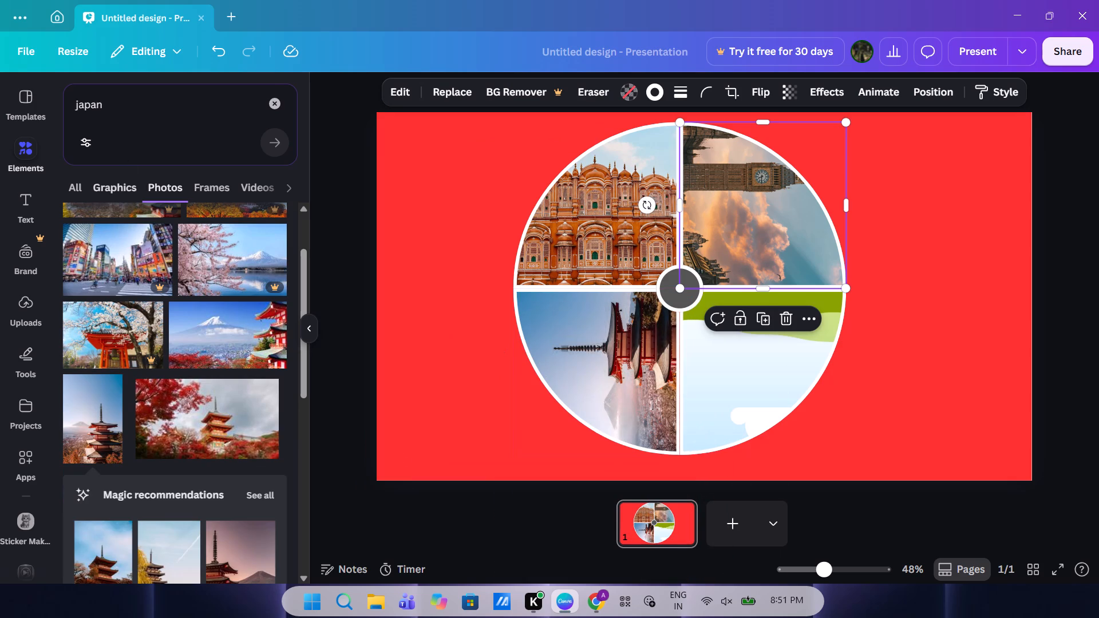
# Search the elements library for "paris" and fill the wheel's lower-right quarter frame with the purple-sky Eiffel Tower photo.
pyautogui.click(280, 113)
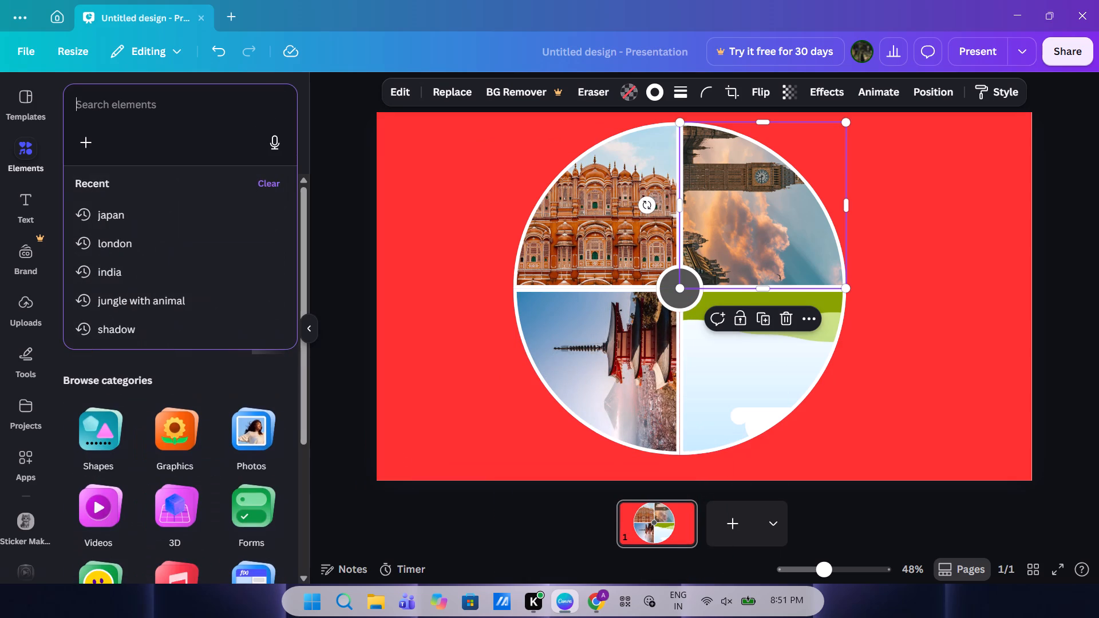
pyautogui.write('pari')
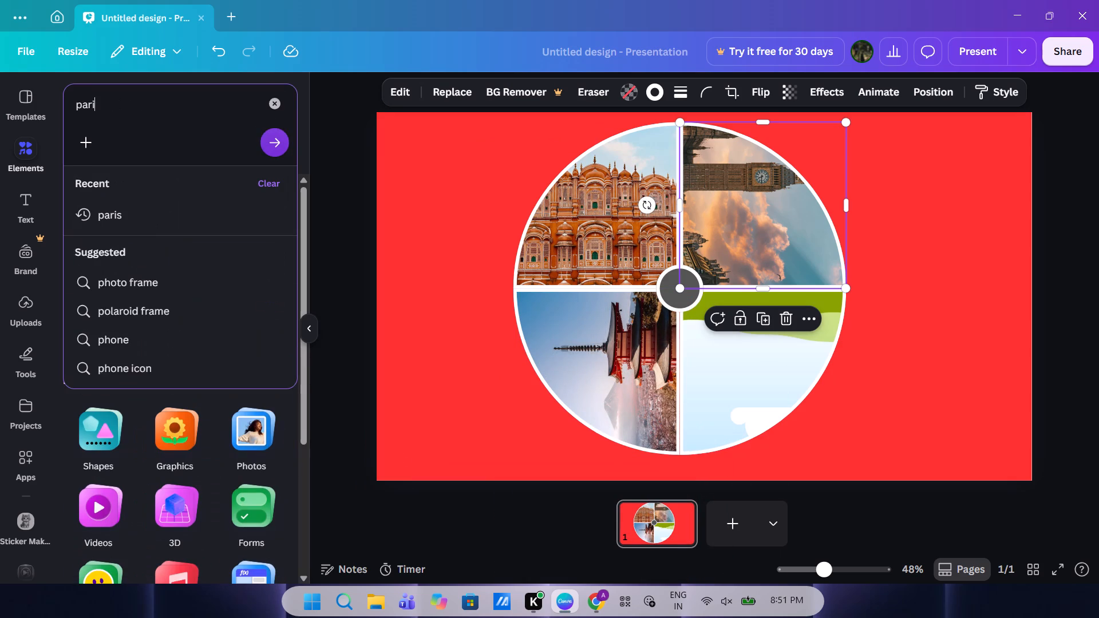
pyautogui.press('s')
pyautogui.press('Return')
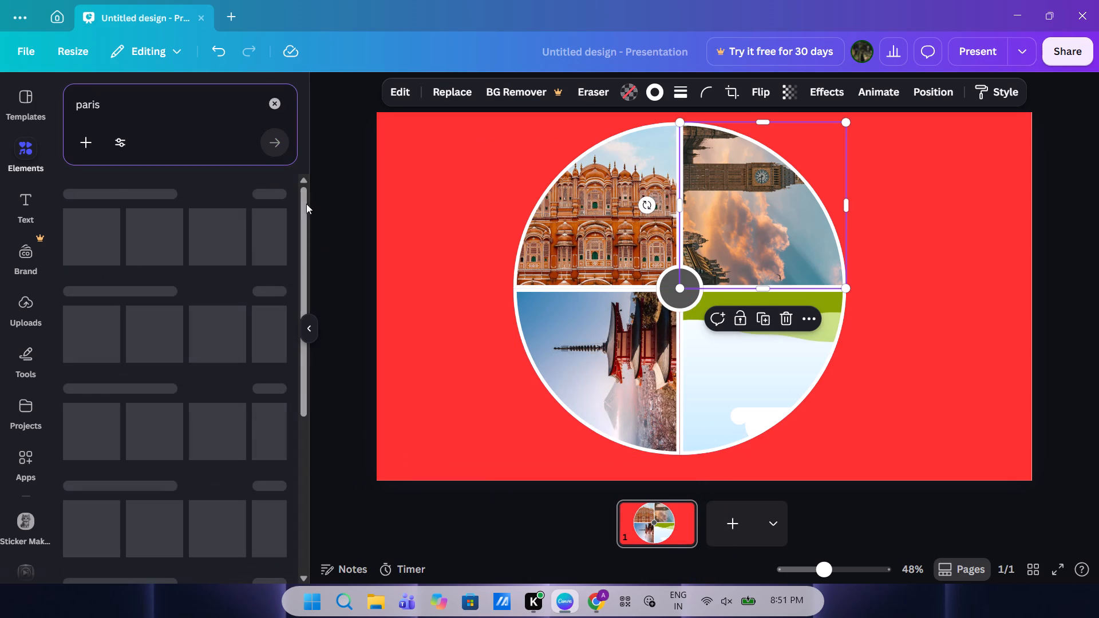
pyautogui.click(269, 222)
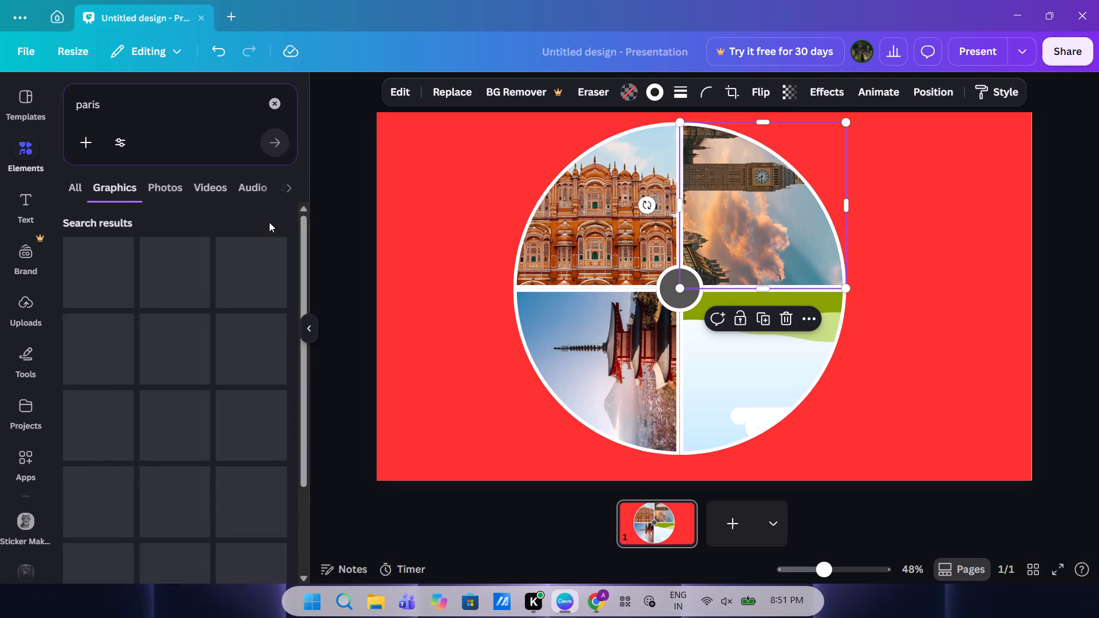
pyautogui.click(181, 187)
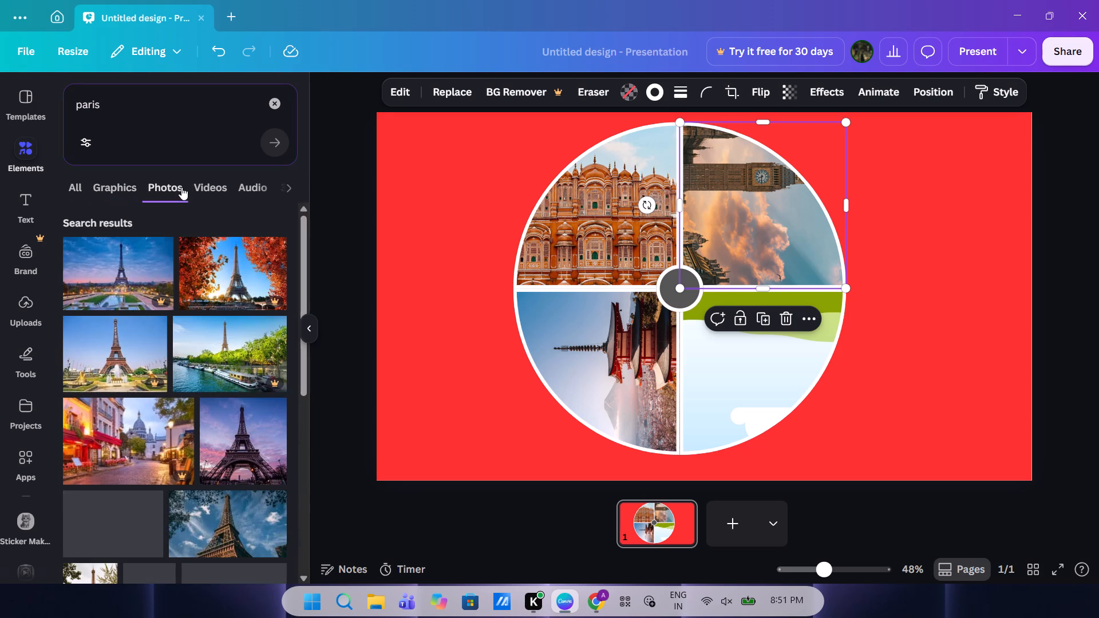
pyautogui.scroll(-2, 164, 264)
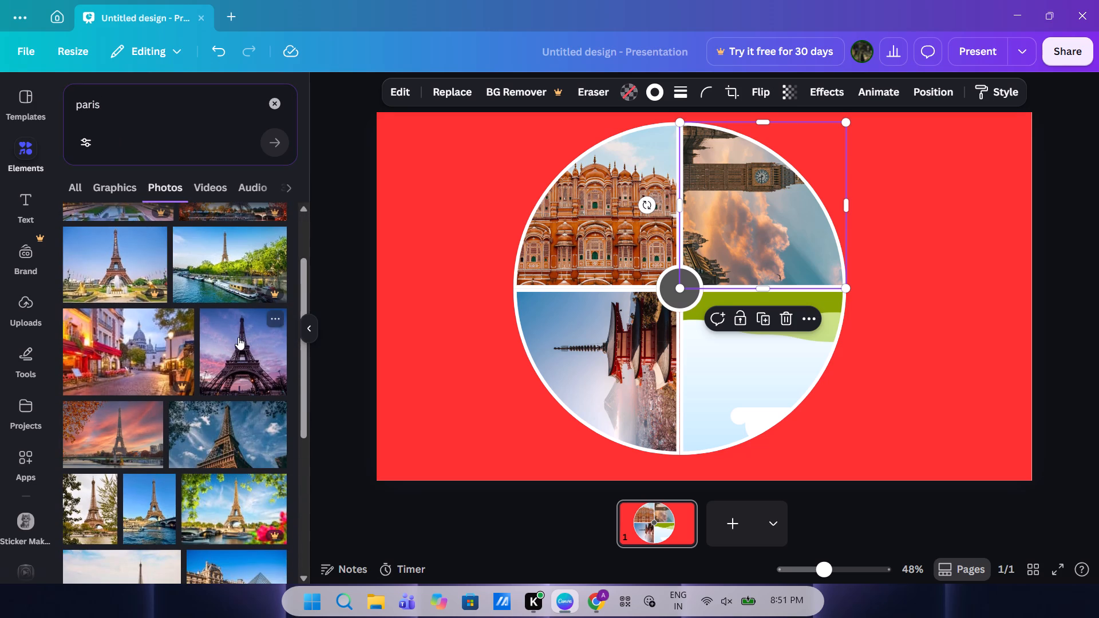
pyautogui.moveTo(238, 337); pyautogui.dragTo(735, 304)
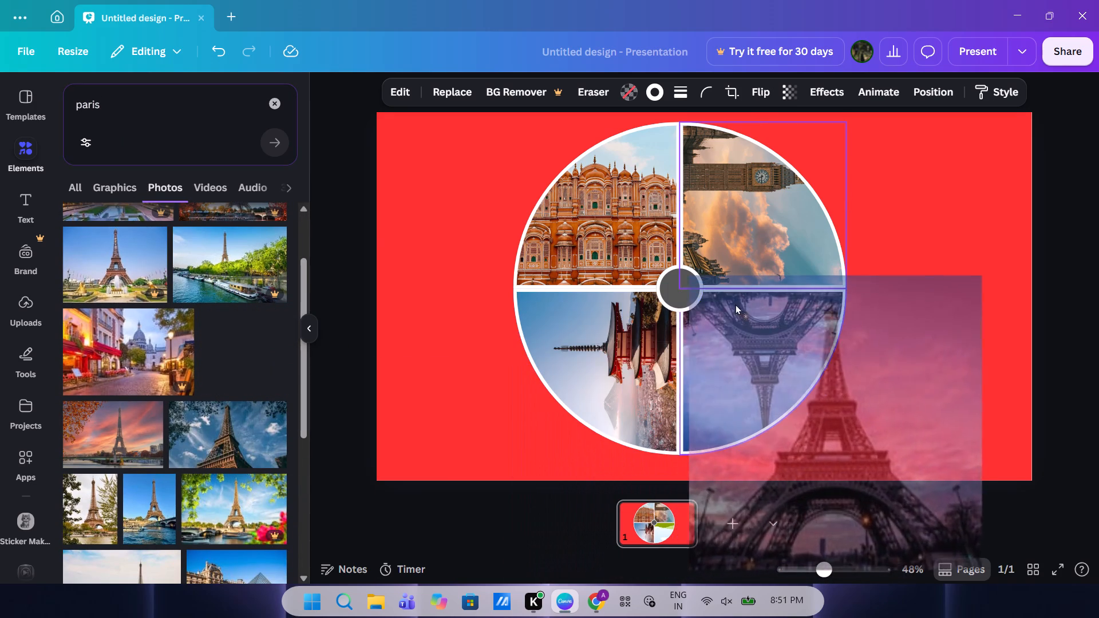
pyautogui.moveTo(735, 304); pyautogui.dragTo(722, 308)
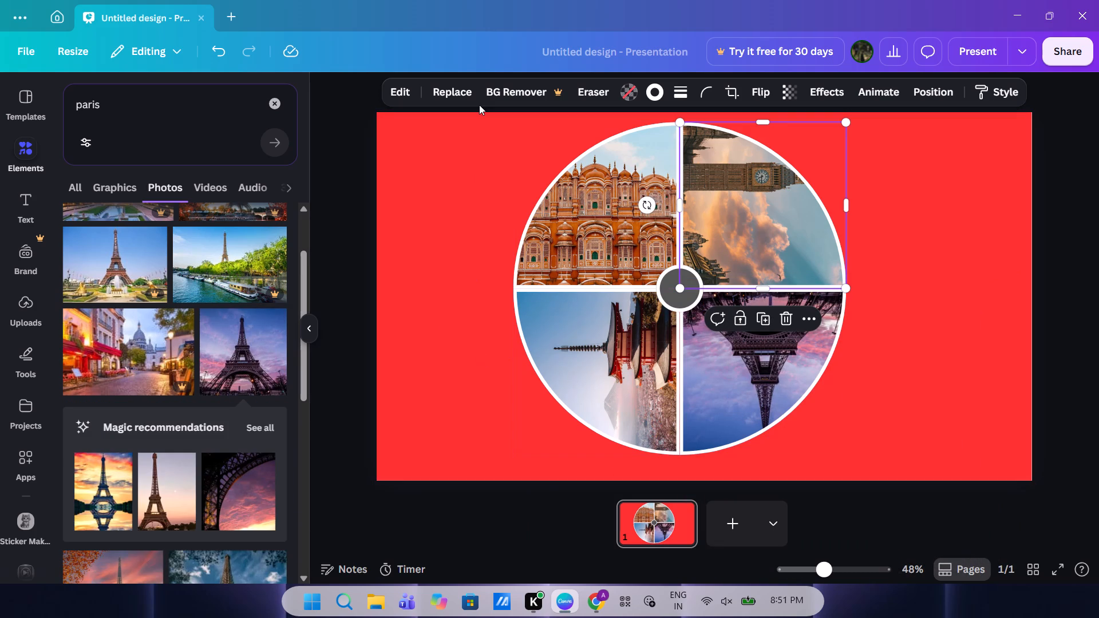
# Group the four photo quarters and the centre circle into one wheel.
pyautogui.moveTo(479, 122); pyautogui.dragTo(882, 421)
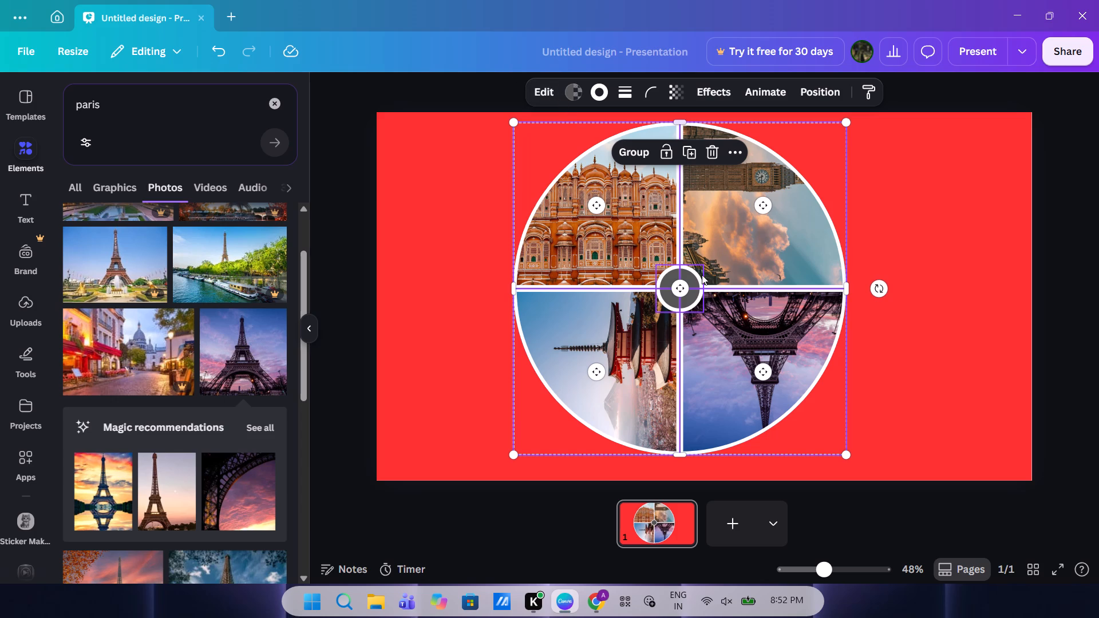
pyautogui.click(630, 151)
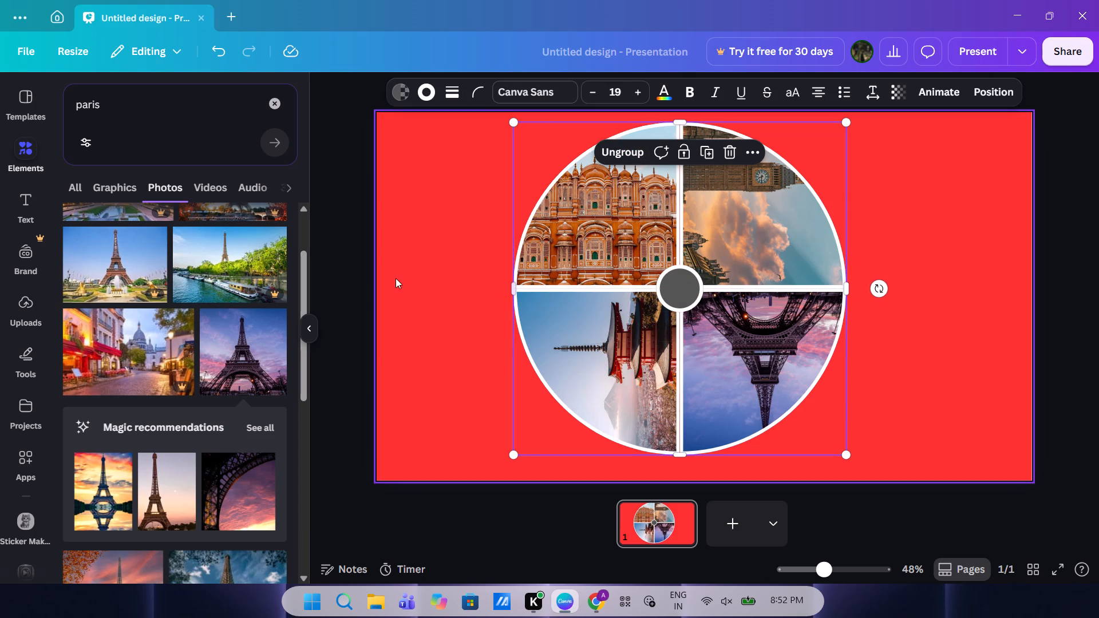
pyautogui.click(426, 278)
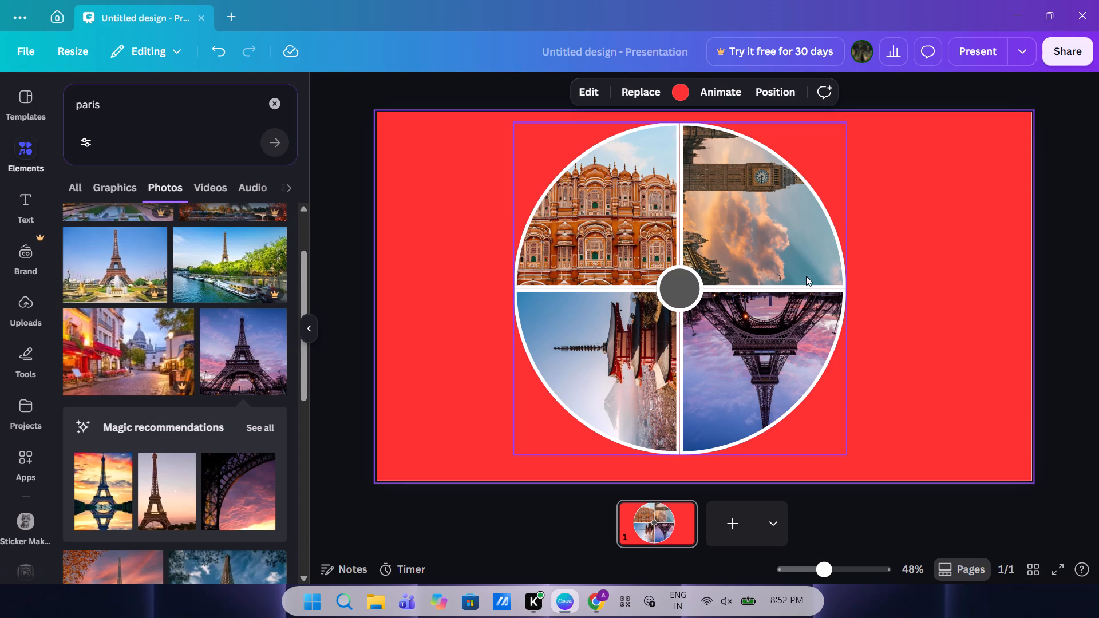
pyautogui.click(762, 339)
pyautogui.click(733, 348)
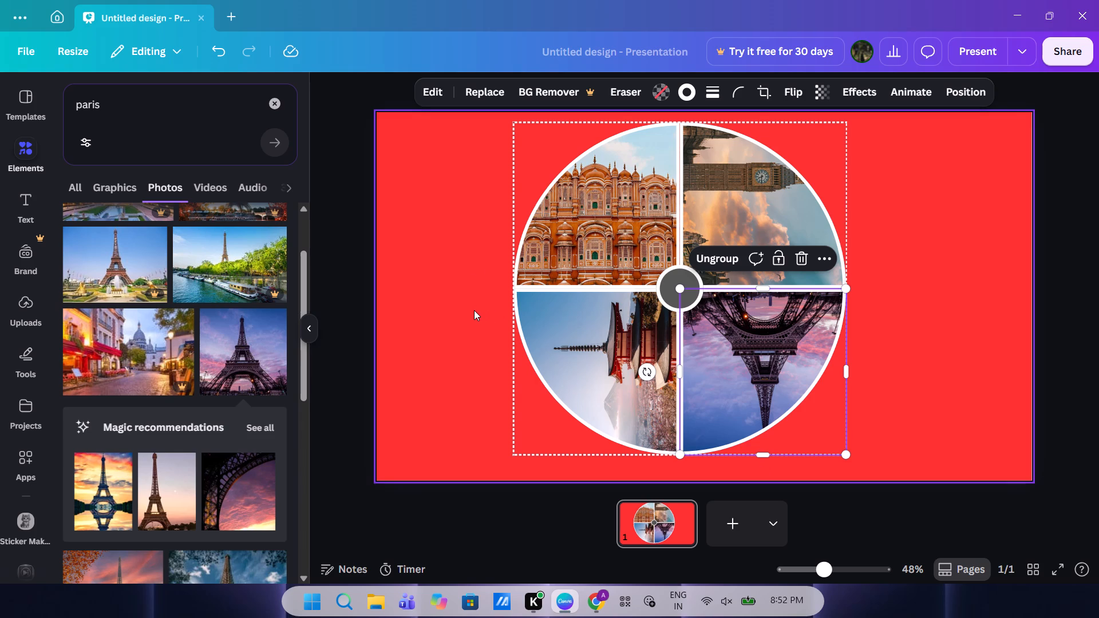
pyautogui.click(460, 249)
# Enlarge the grouped wheel proportionally from its lower-left corner until it extends past the slide's left and bottom edges.
pyautogui.click(618, 314)
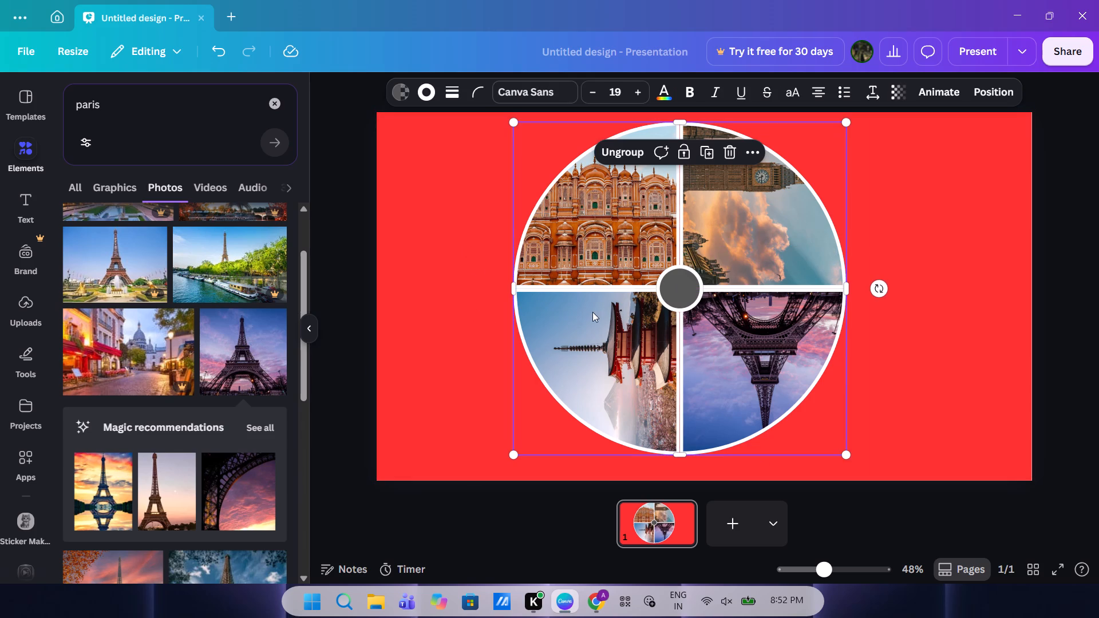
pyautogui.moveTo(513, 461); pyautogui.dragTo(263, 617)
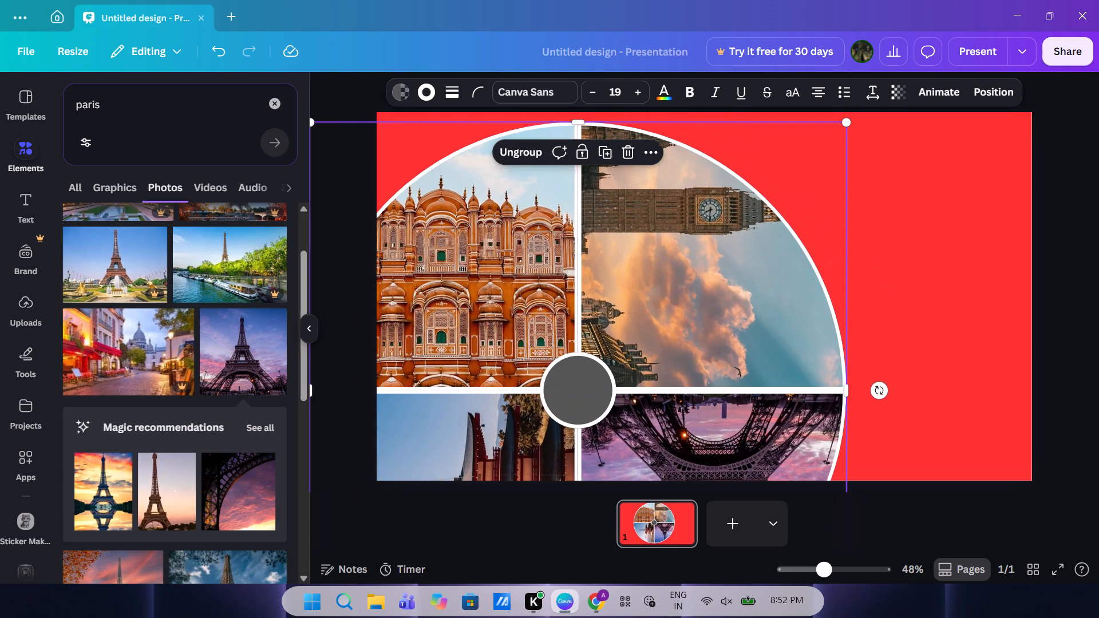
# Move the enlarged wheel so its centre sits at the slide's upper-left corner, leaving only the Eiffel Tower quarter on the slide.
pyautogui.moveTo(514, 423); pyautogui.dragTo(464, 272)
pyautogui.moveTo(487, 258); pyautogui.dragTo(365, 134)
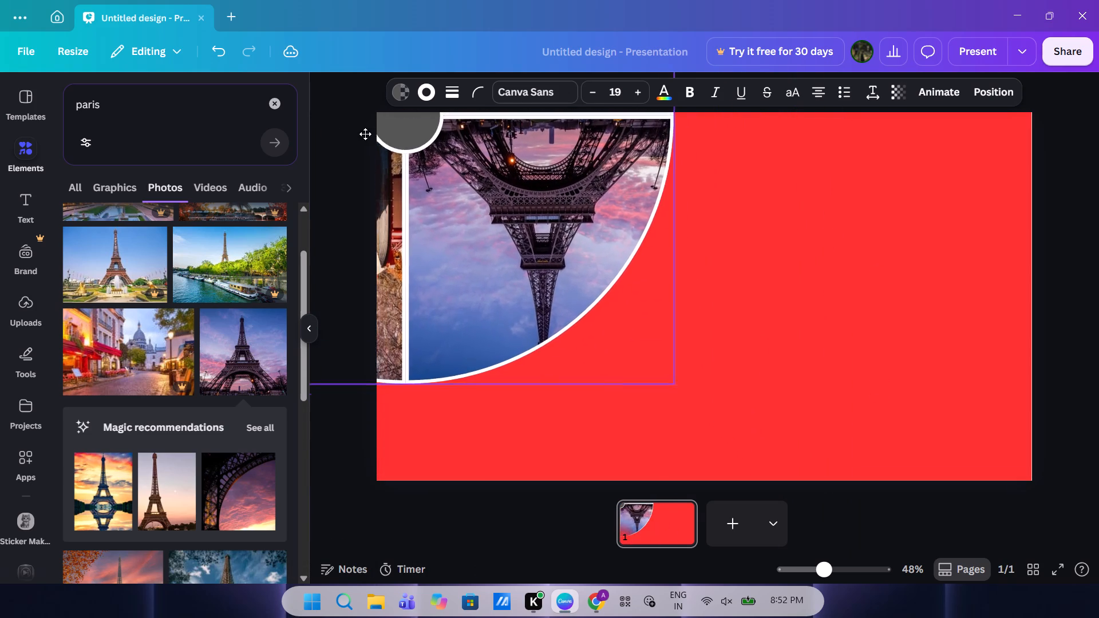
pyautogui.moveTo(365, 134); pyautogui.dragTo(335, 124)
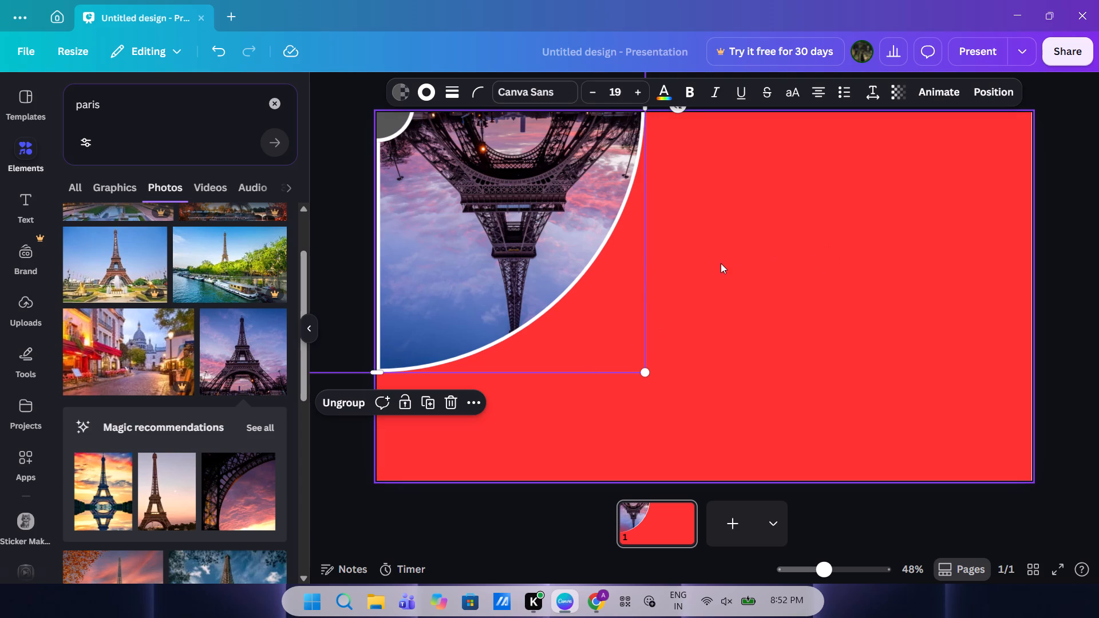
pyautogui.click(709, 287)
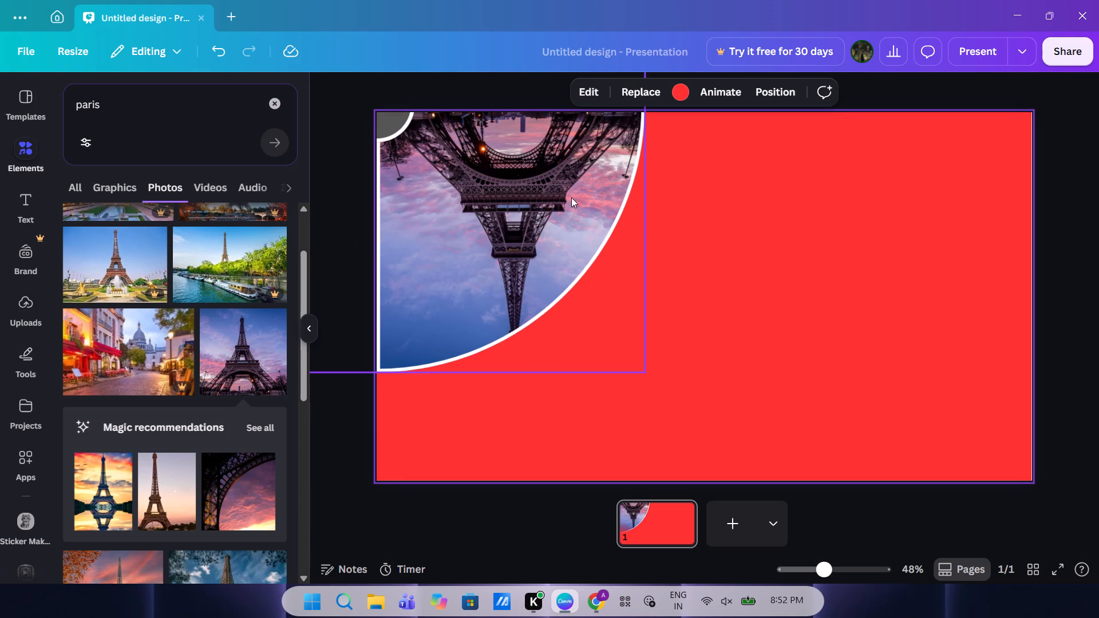
# Move the wheel so its centre sits at the slide's lower-right corner, leaving only the orange palace quarter on the slide.
pyautogui.moveTo(533, 266); pyautogui.dragTo(841, 326)
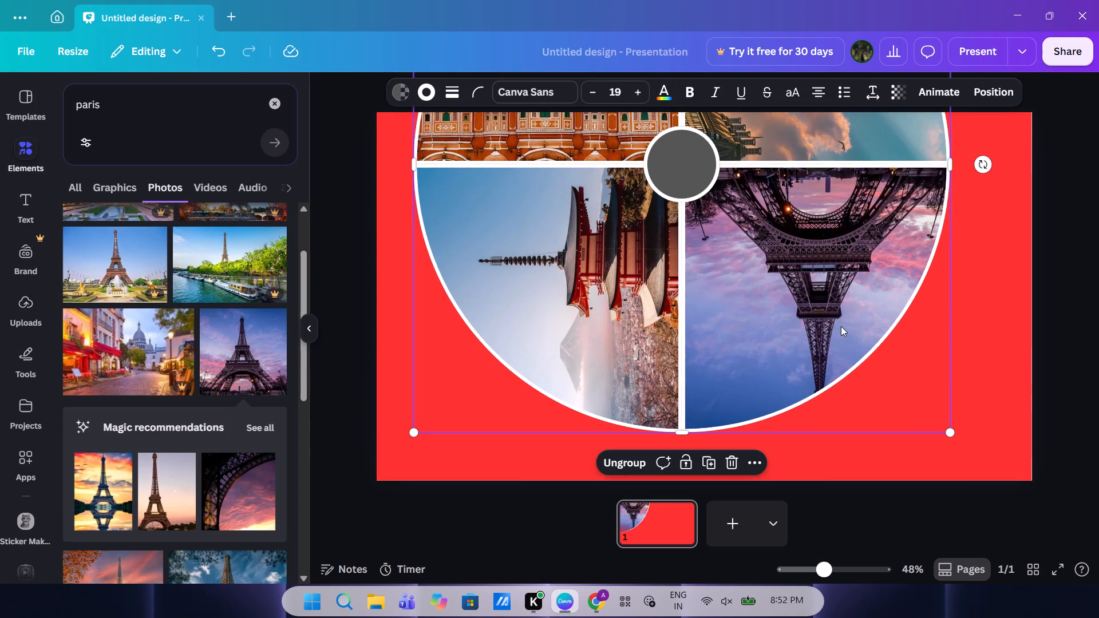
pyautogui.moveTo(711, 275); pyautogui.dragTo(855, 453)
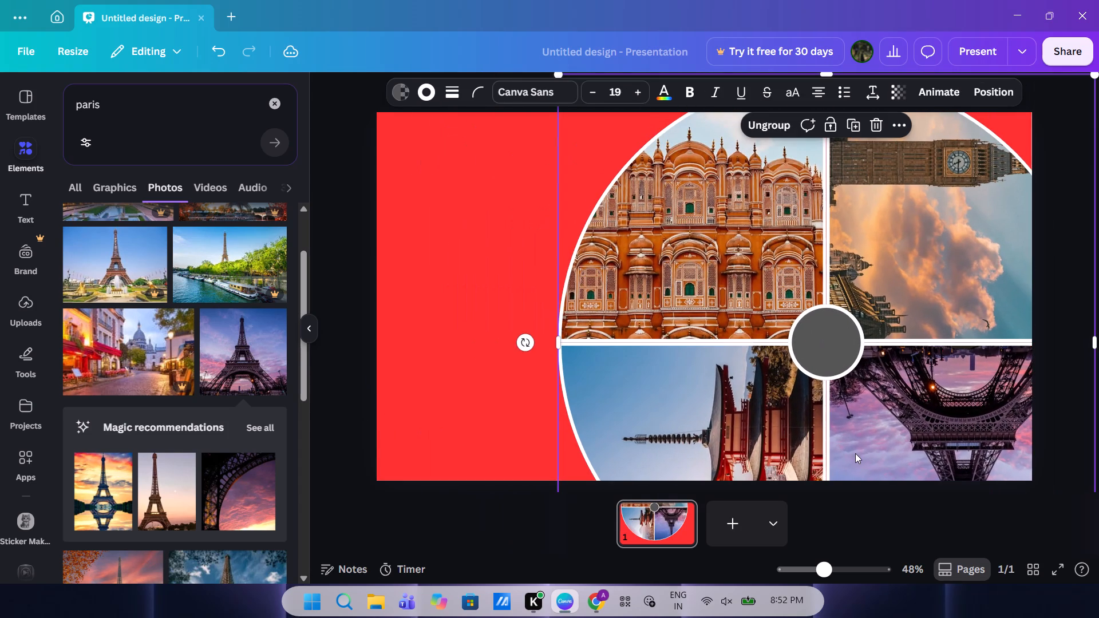
pyautogui.moveTo(891, 396); pyautogui.dragTo(1089, 482)
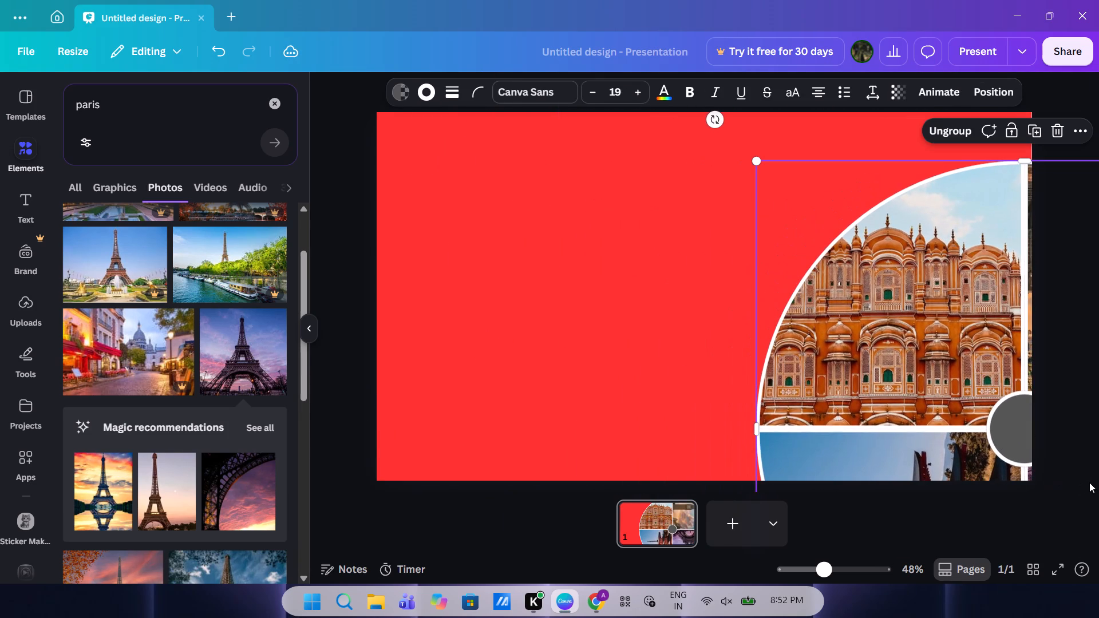
pyautogui.moveTo(968, 406); pyautogui.dragTo(958, 427)
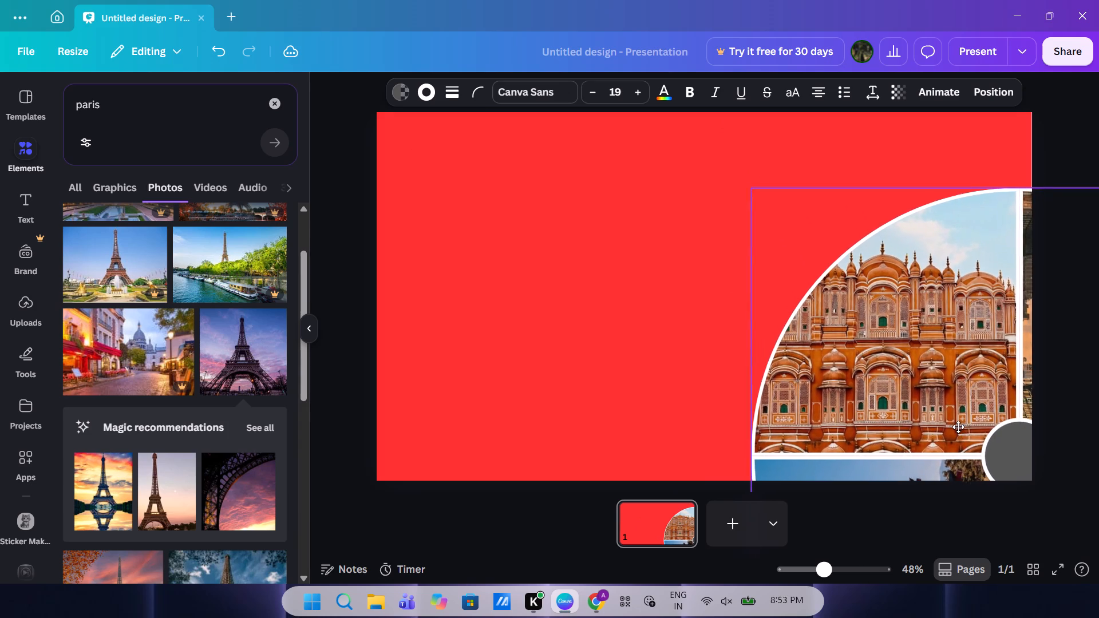
pyautogui.moveTo(958, 427); pyautogui.dragTo(951, 441)
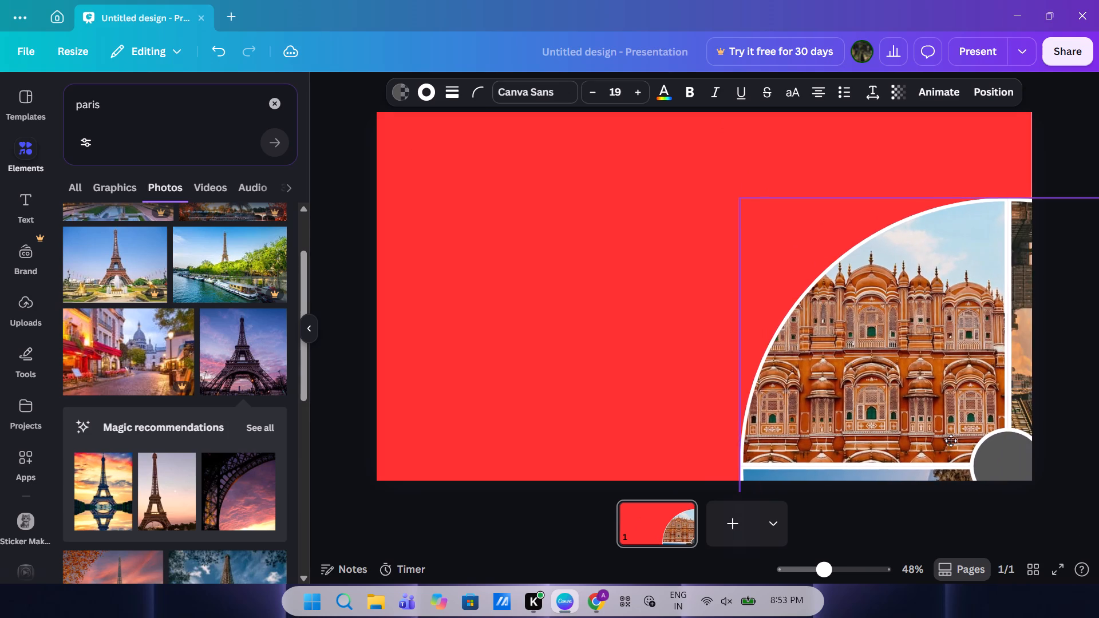
pyautogui.moveTo(951, 441); pyautogui.dragTo(970, 438)
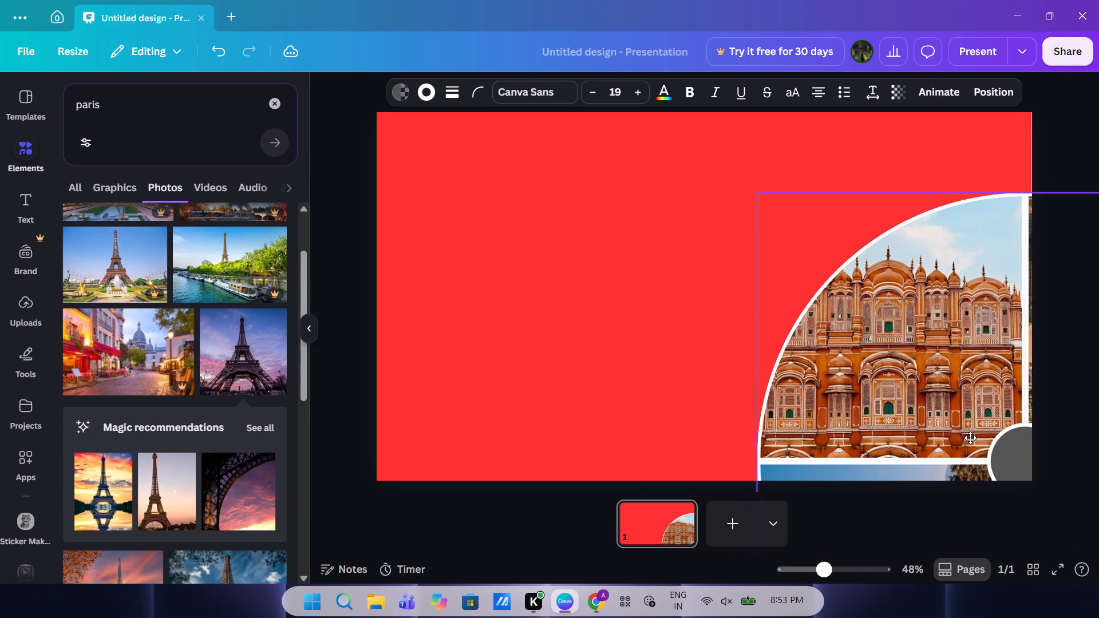
pyautogui.moveTo(970, 438); pyautogui.dragTo(978, 465)
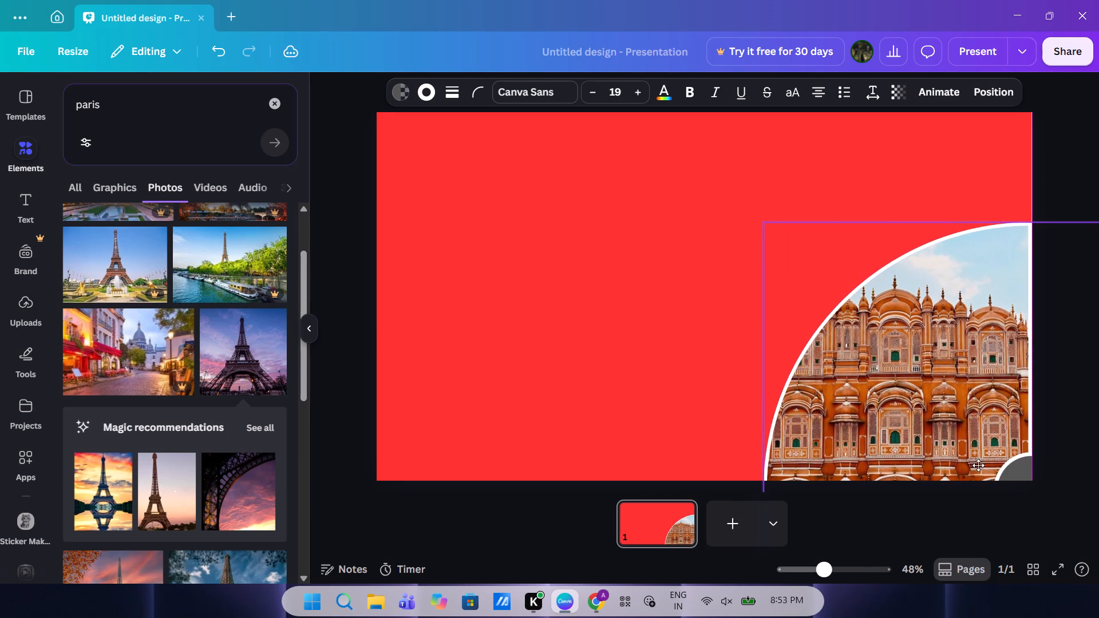
# Enlarge the wheel proportionally and recentre it near the slide's lower-right corner, so the palace quarter nearly fills the slide's height.
pyautogui.moveTo(978, 465); pyautogui.dragTo(979, 457)
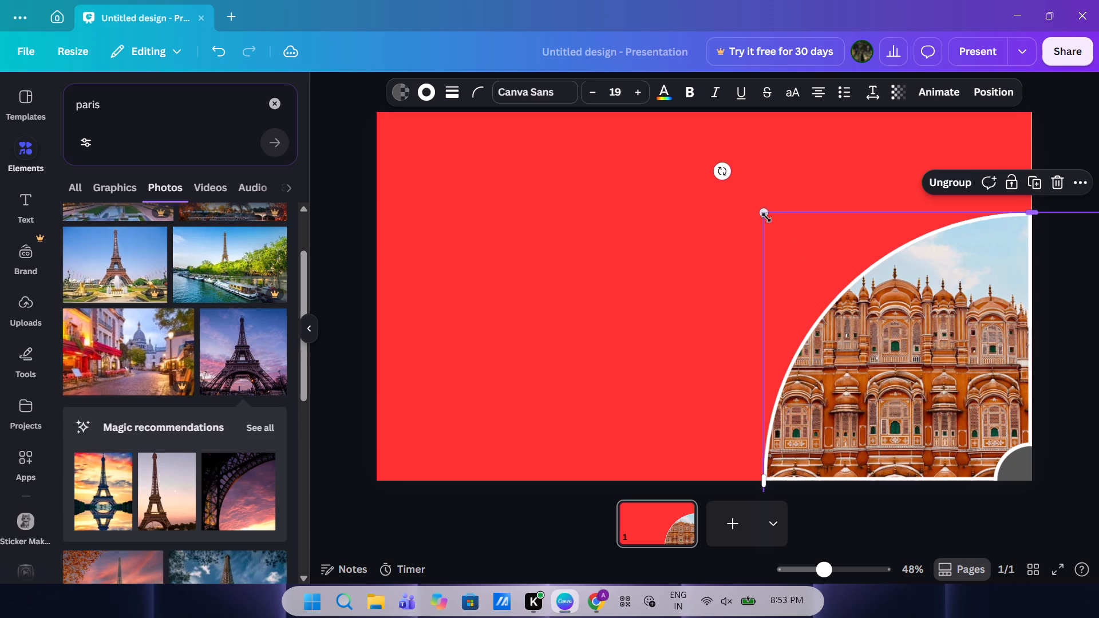
pyautogui.moveTo(766, 217); pyautogui.dragTo(672, 113)
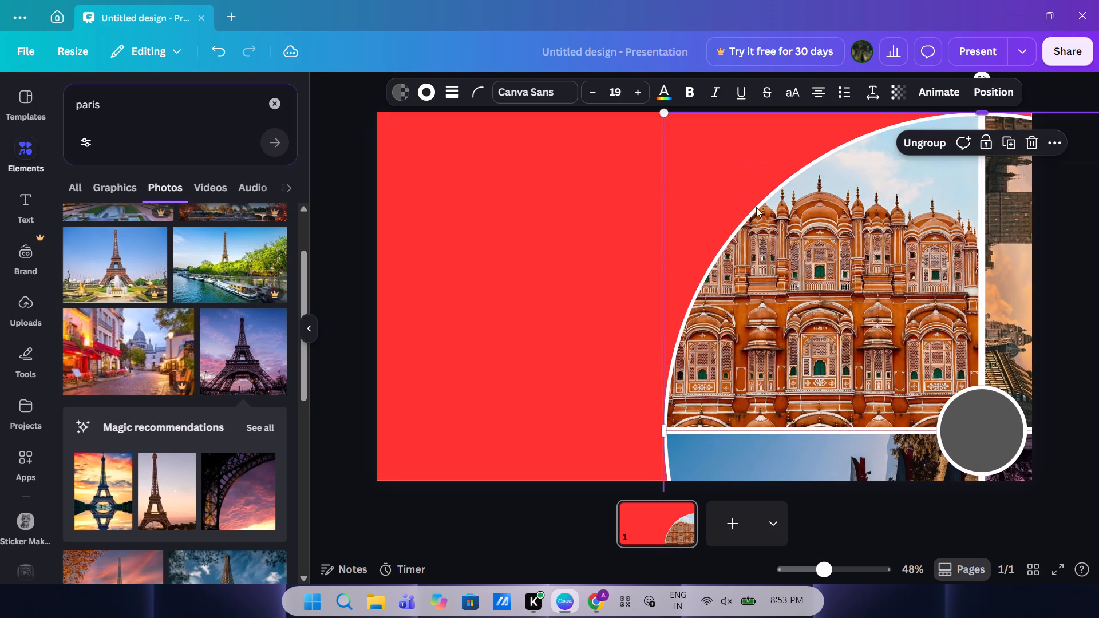
pyautogui.moveTo(828, 282); pyautogui.dragTo(864, 320)
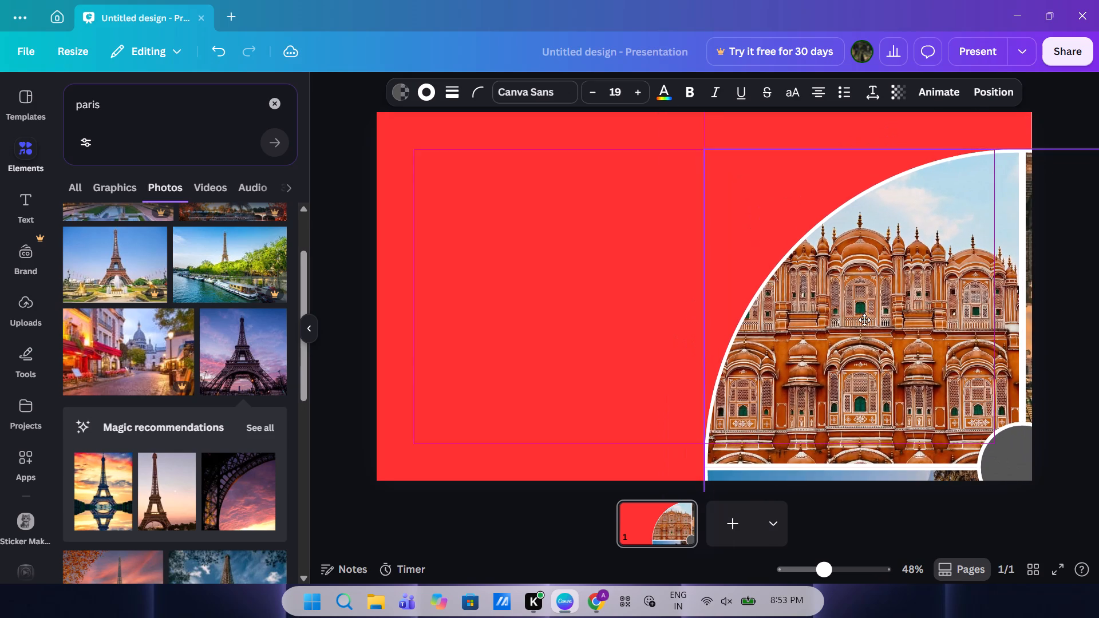
pyautogui.moveTo(864, 320); pyautogui.dragTo(879, 328)
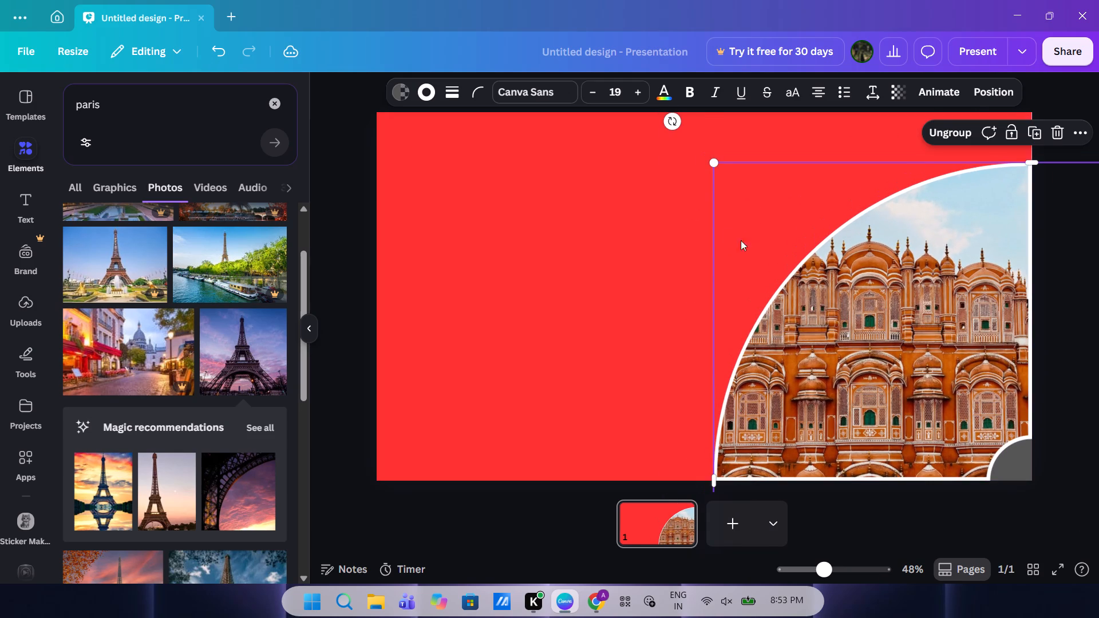
pyautogui.moveTo(711, 165); pyautogui.dragTo(675, 133)
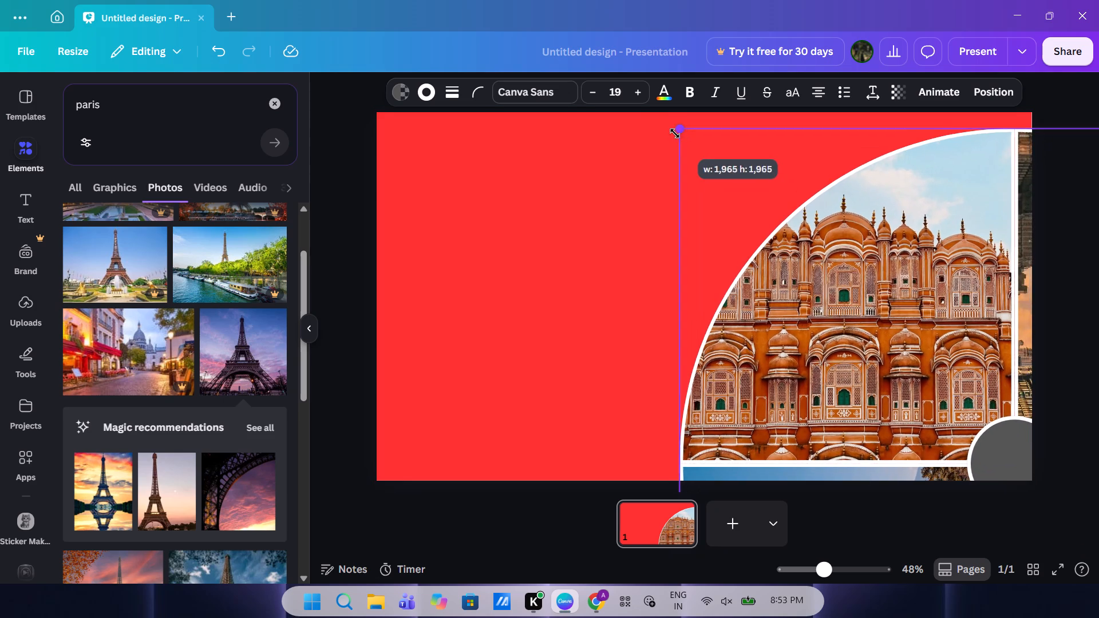
pyautogui.moveTo(675, 133); pyautogui.dragTo(631, 103)
pyautogui.moveTo(739, 214); pyautogui.dragTo(786, 260)
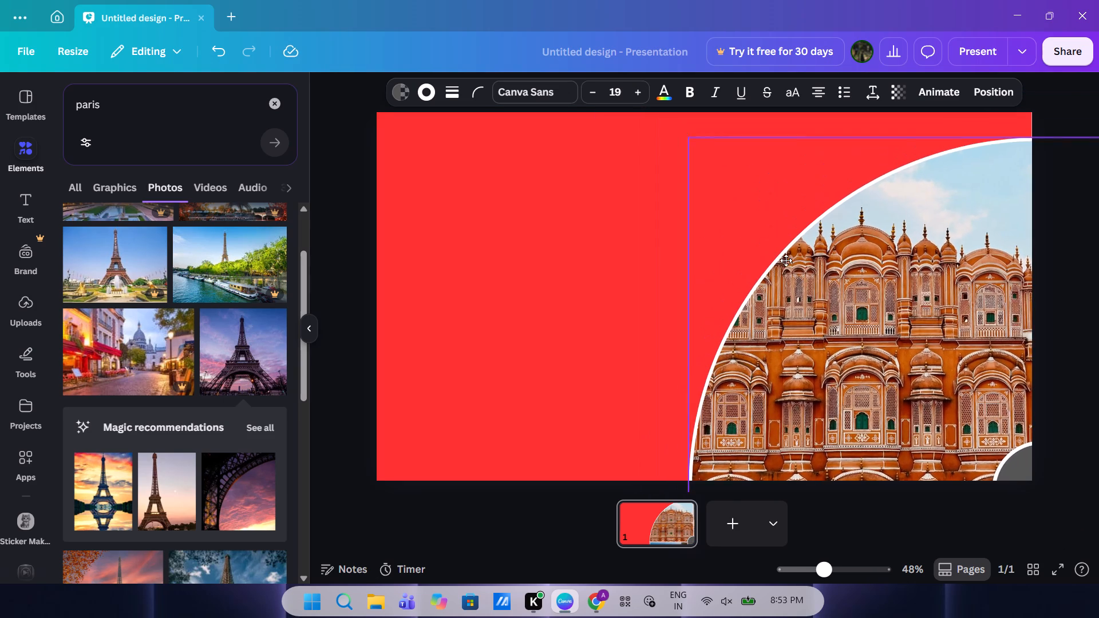
pyautogui.moveTo(786, 260); pyautogui.dragTo(769, 243)
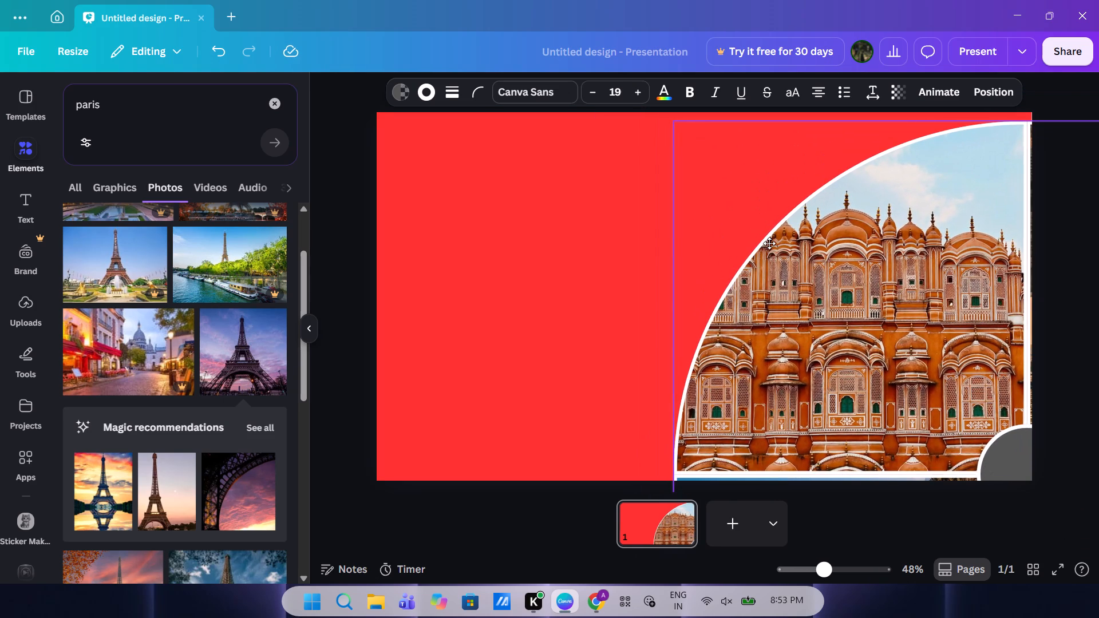
pyautogui.moveTo(769, 243); pyautogui.dragTo(770, 243)
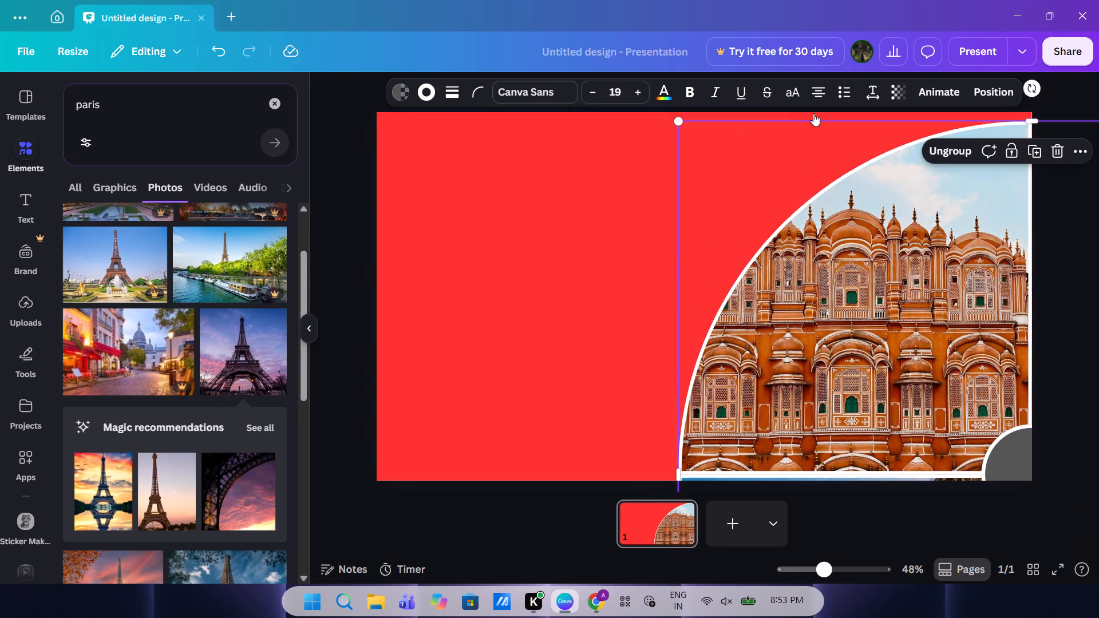
# Crop the palace photo by shifting the picture to the right inside its quarter-circle frame, and apply it.
pyautogui.click(803, 295)
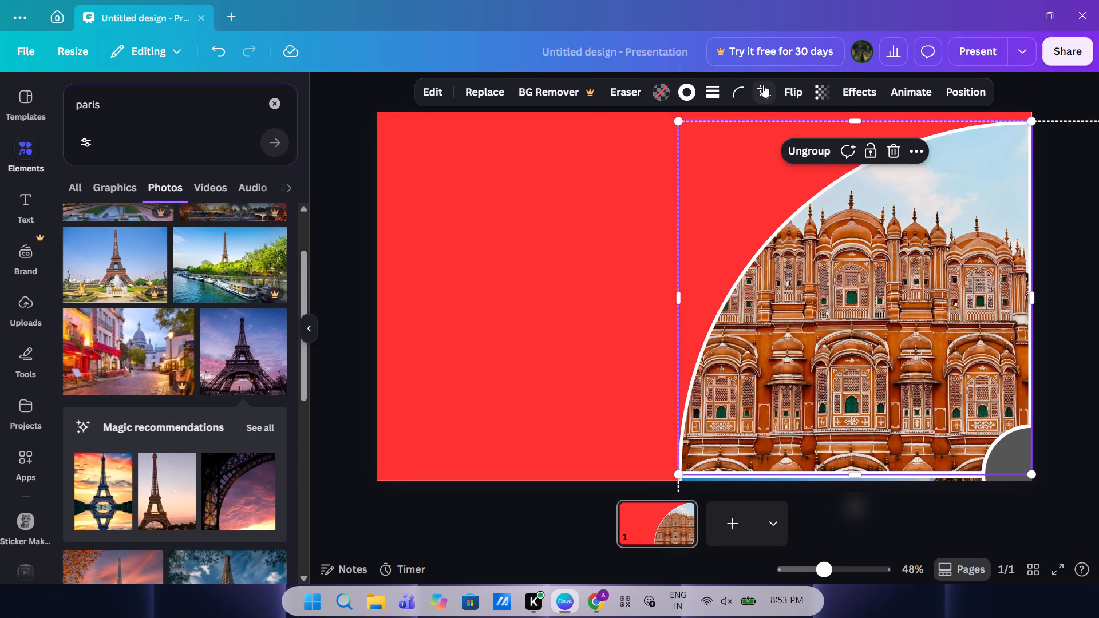
pyautogui.click(762, 85)
pyautogui.moveTo(769, 343); pyautogui.dragTo(838, 350)
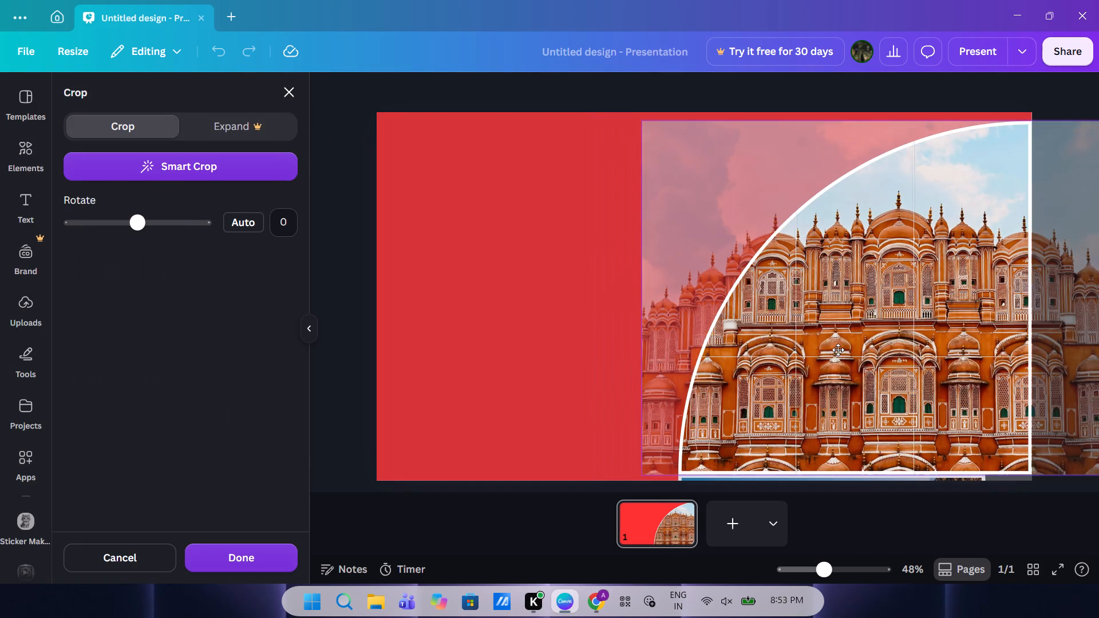
pyautogui.moveTo(838, 350); pyautogui.dragTo(829, 354)
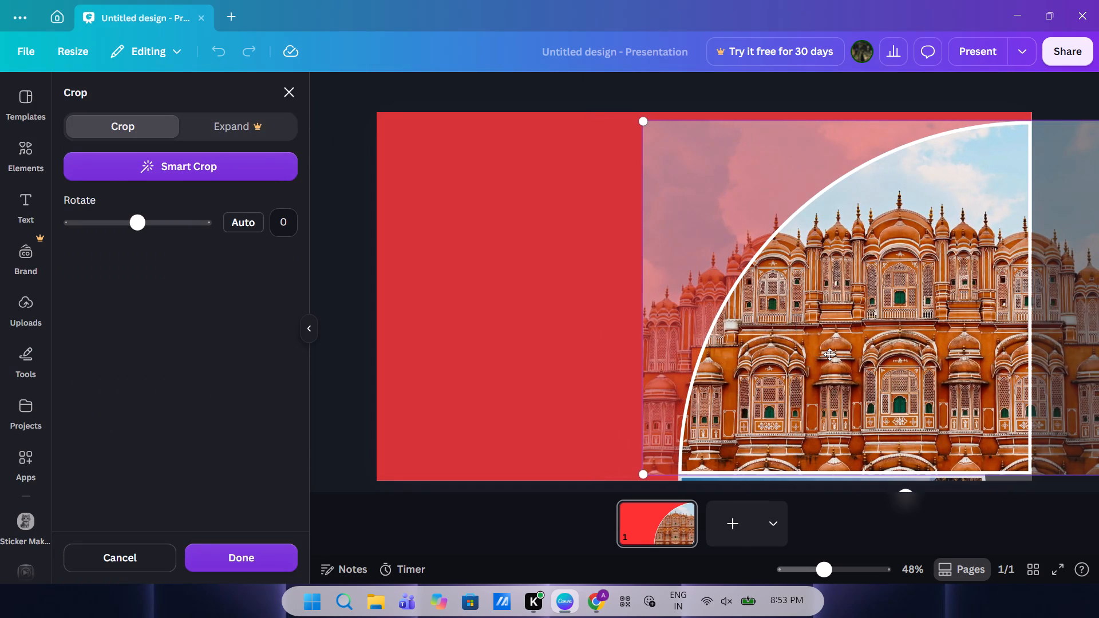
pyautogui.click(253, 561)
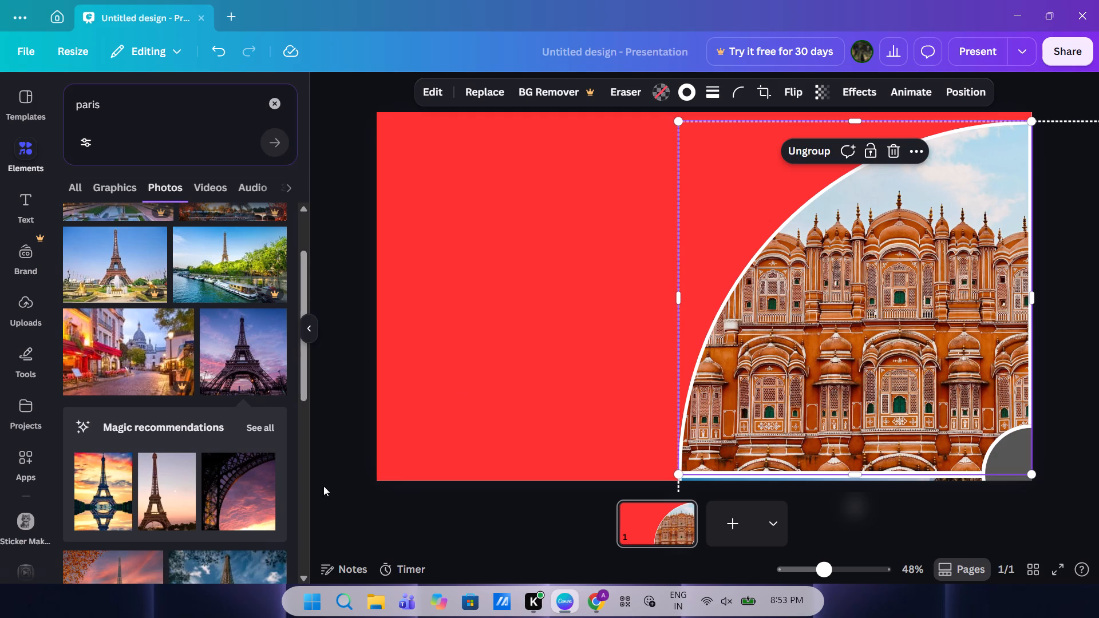
# Nudge the whole wheel down slightly so the palace quarter's lower white border meets the slide's bottom edge.
pyautogui.click(750, 375)
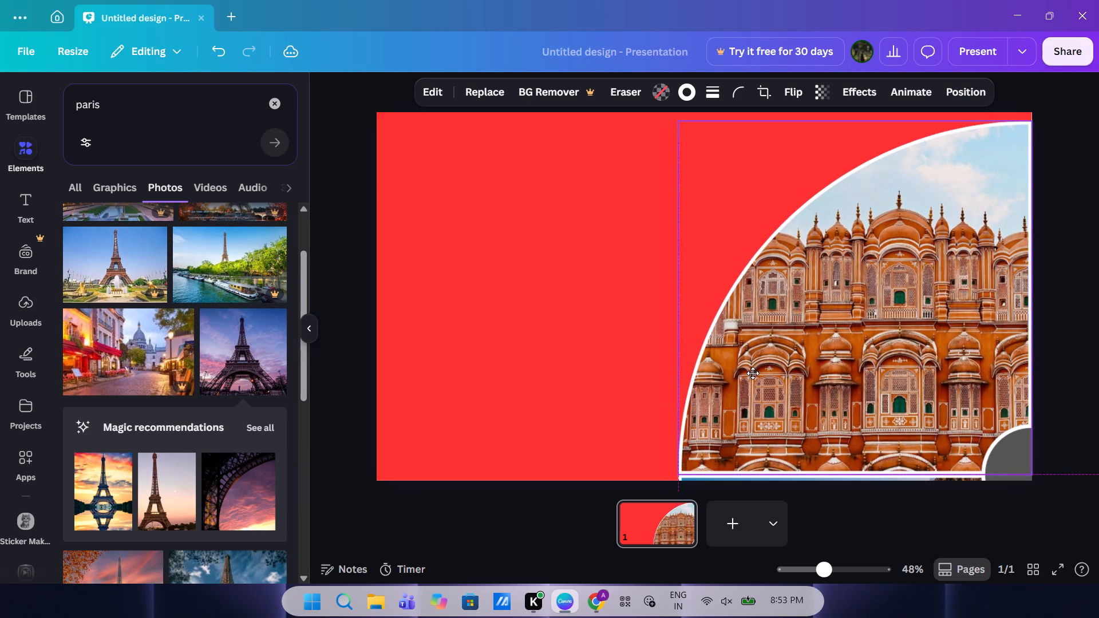
pyautogui.click(543, 339)
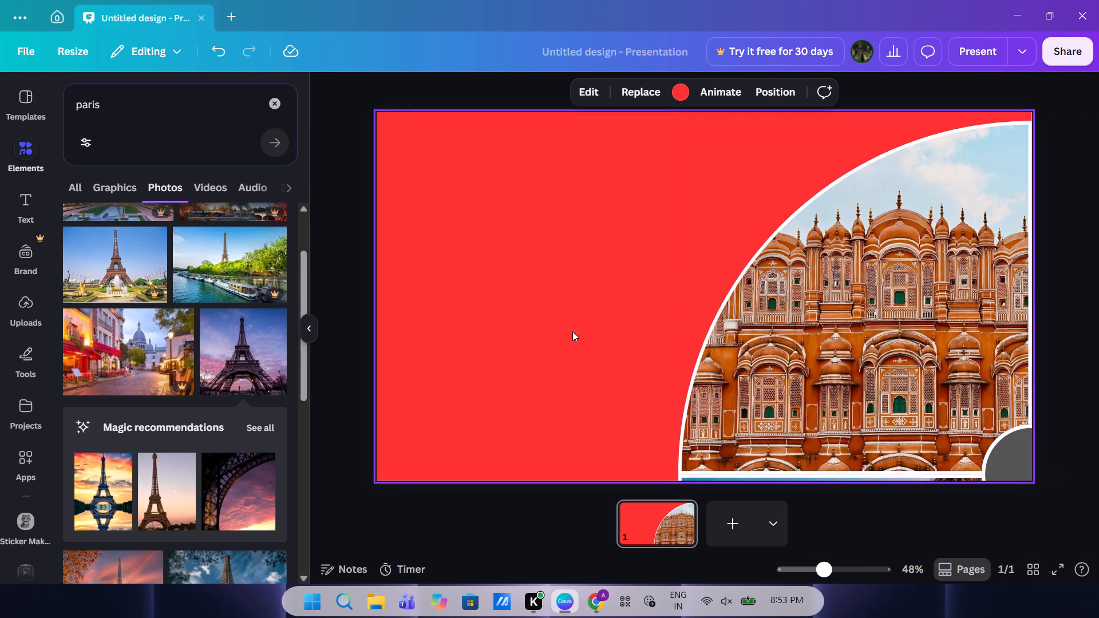
pyautogui.click(758, 340)
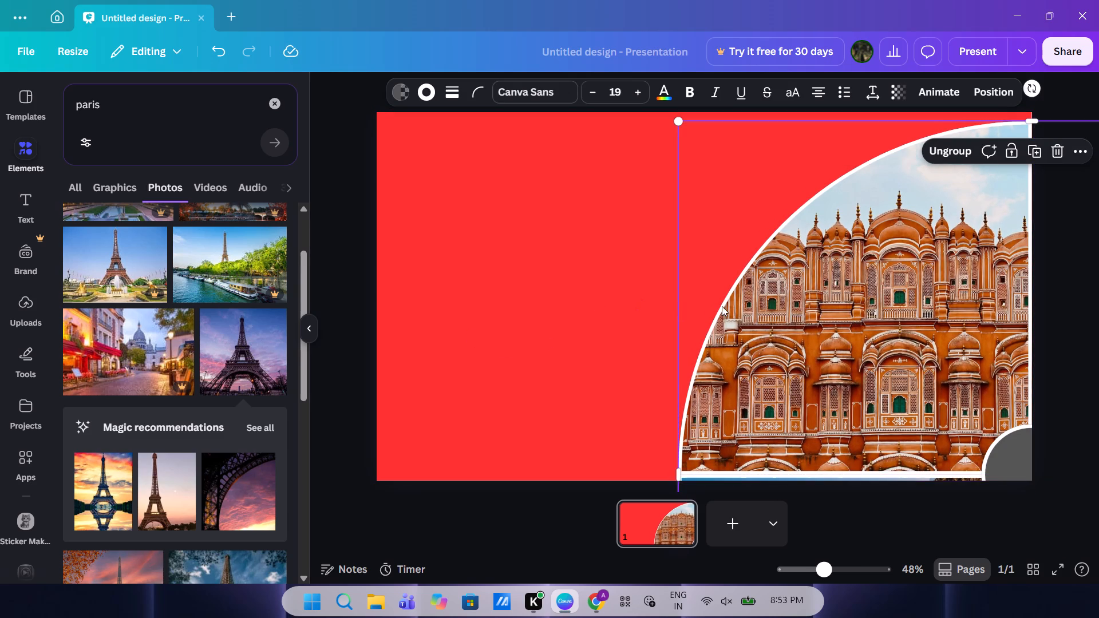
pyautogui.click(722, 306)
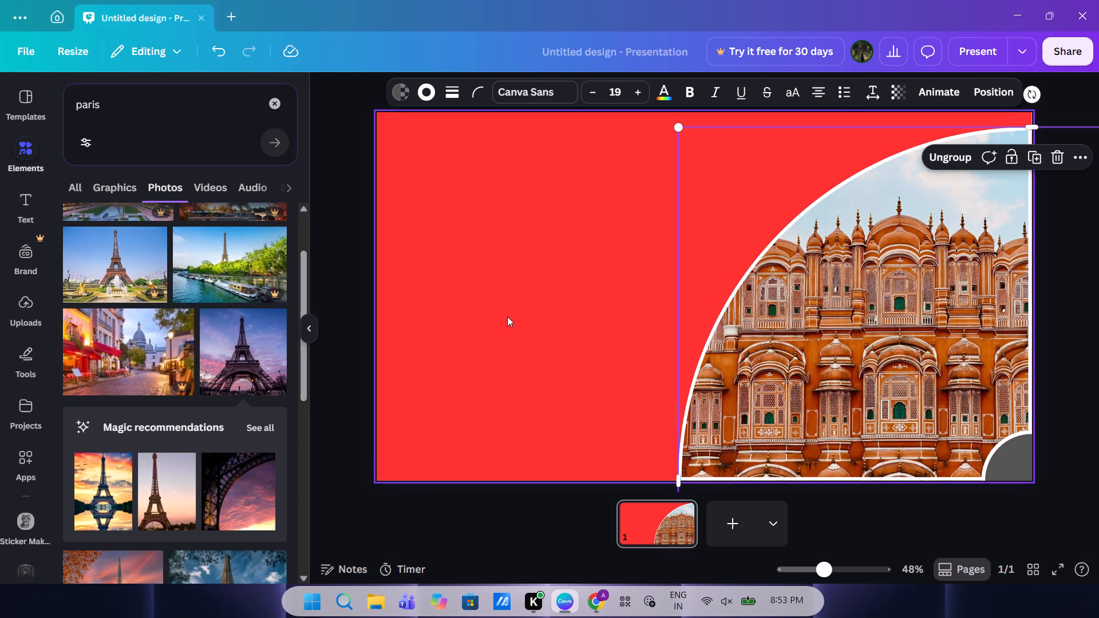
pyautogui.click(507, 316)
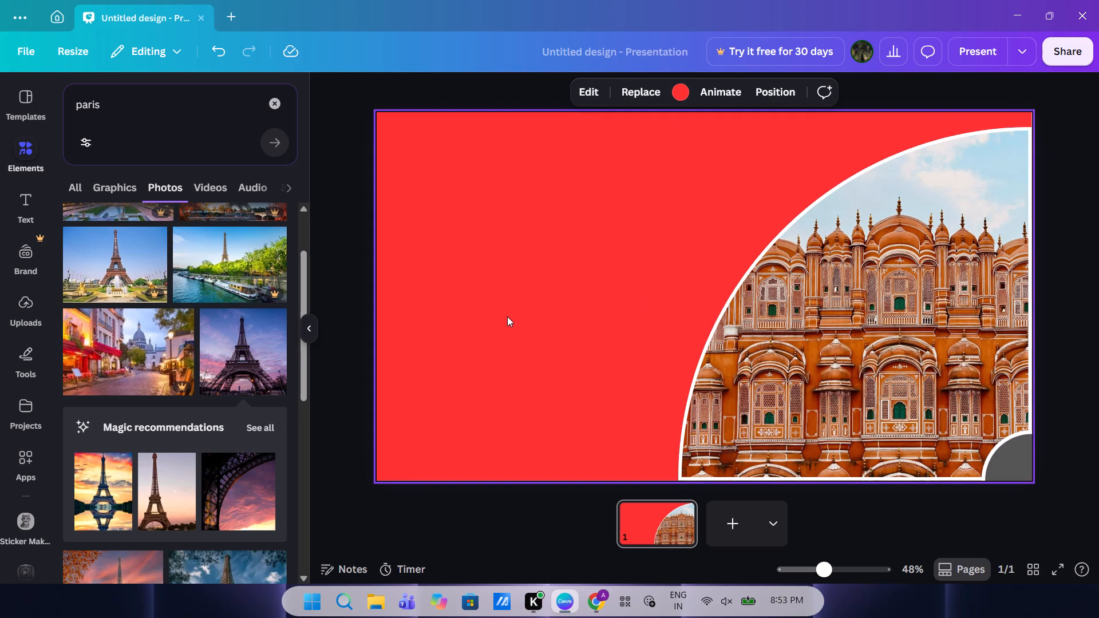
# Add a heading to the slide reading "INDIA".
pyautogui.moveTo(287, 98); pyautogui.dragTo(279, 105)
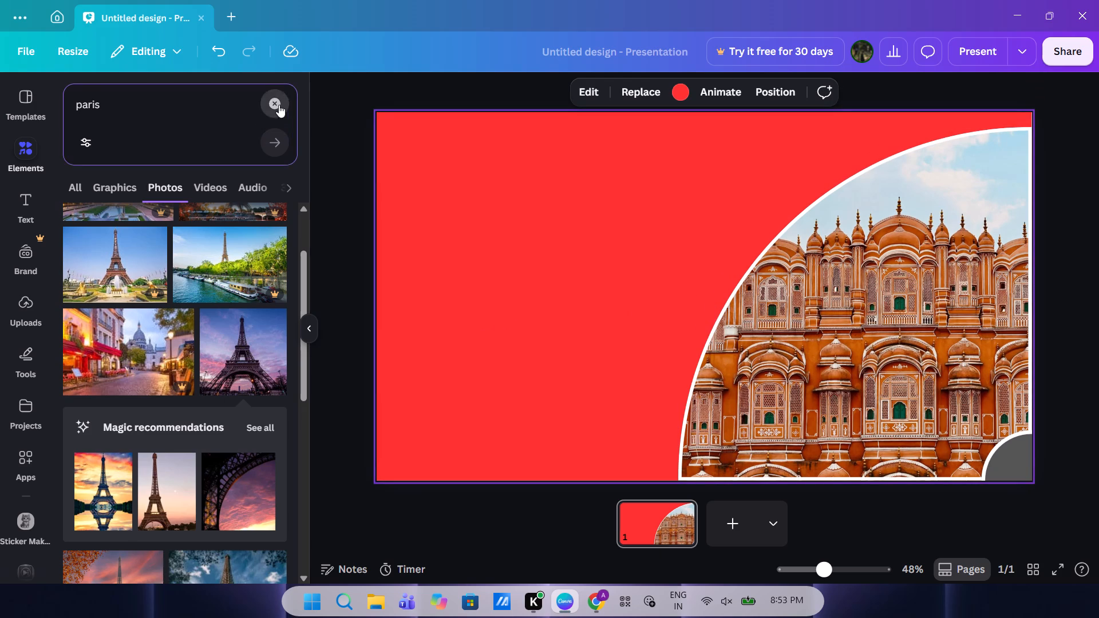
pyautogui.click(279, 105)
pyautogui.click(29, 199)
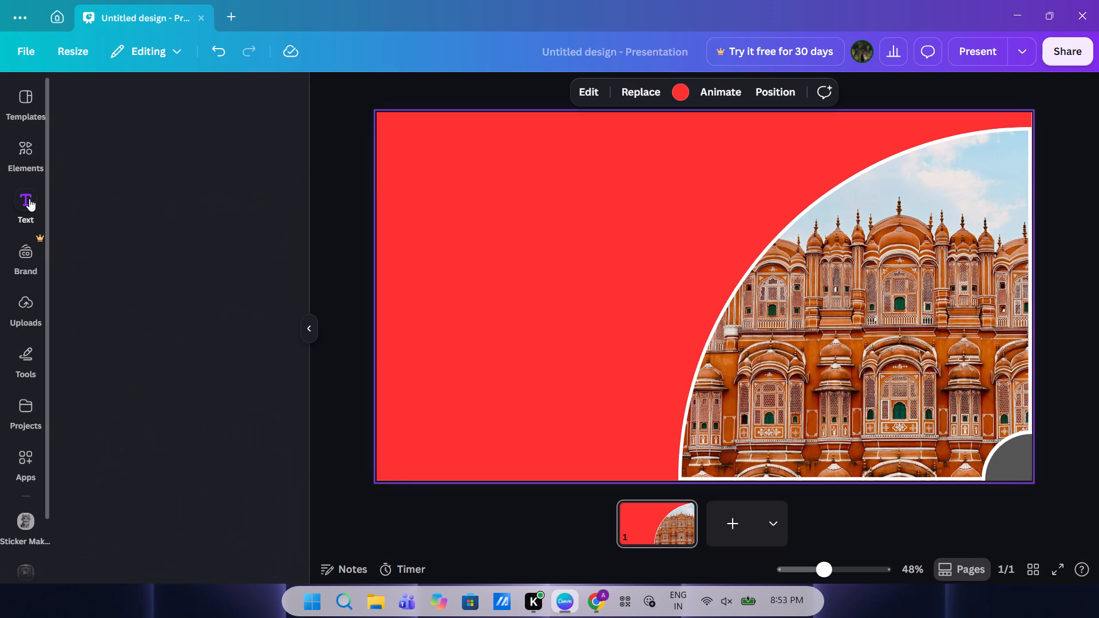
pyautogui.click(148, 324)
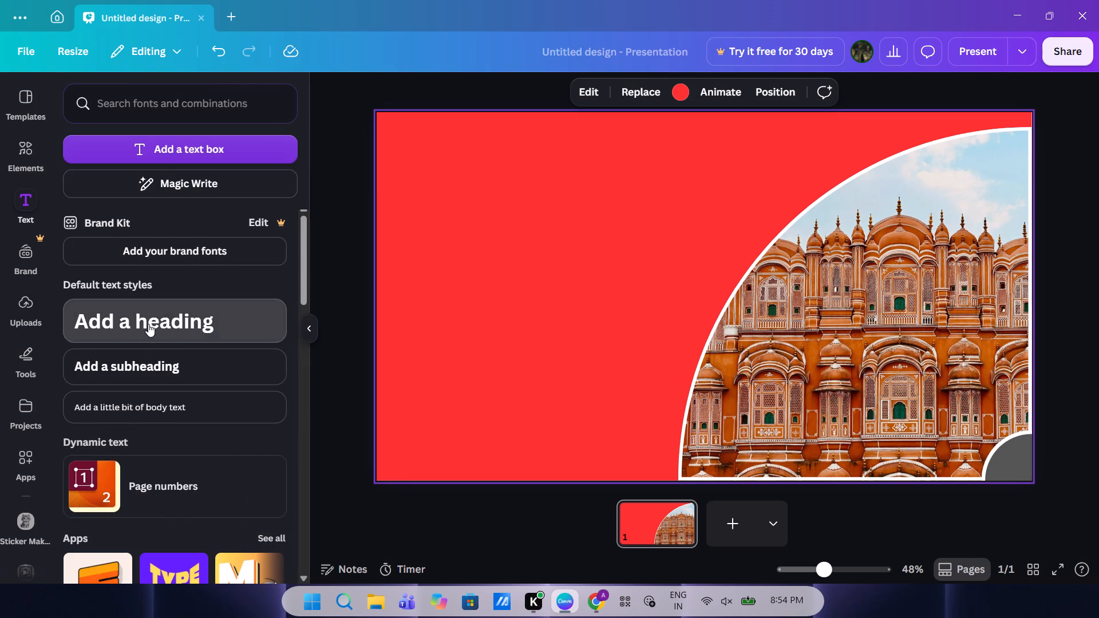
pyautogui.write('INDIA')
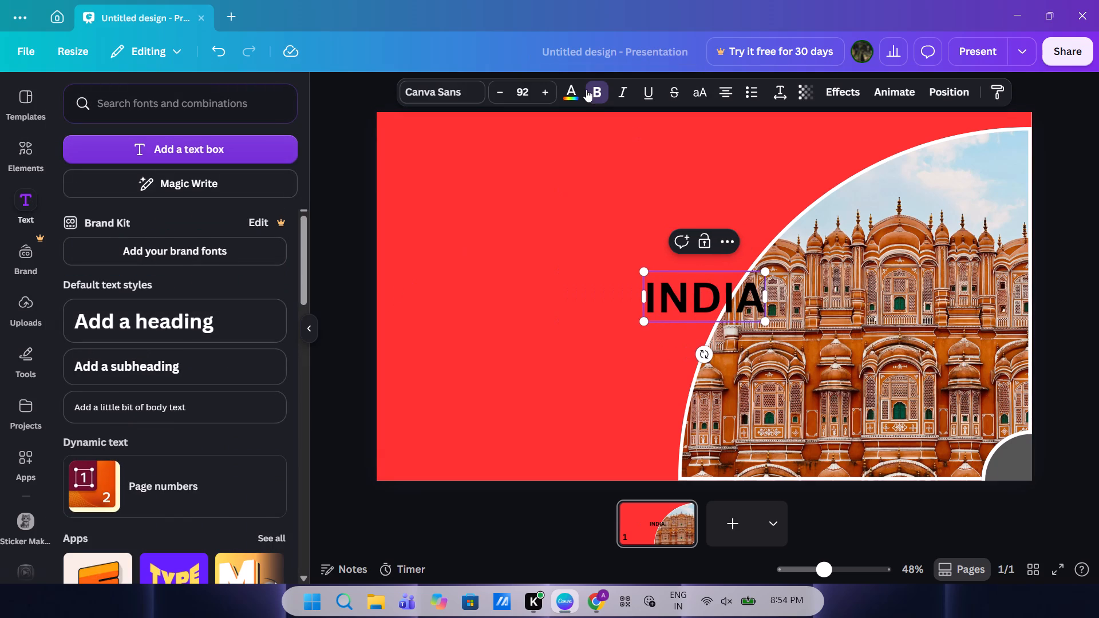
# Set the INDIA heading's text colour to white.
pyautogui.click(582, 92)
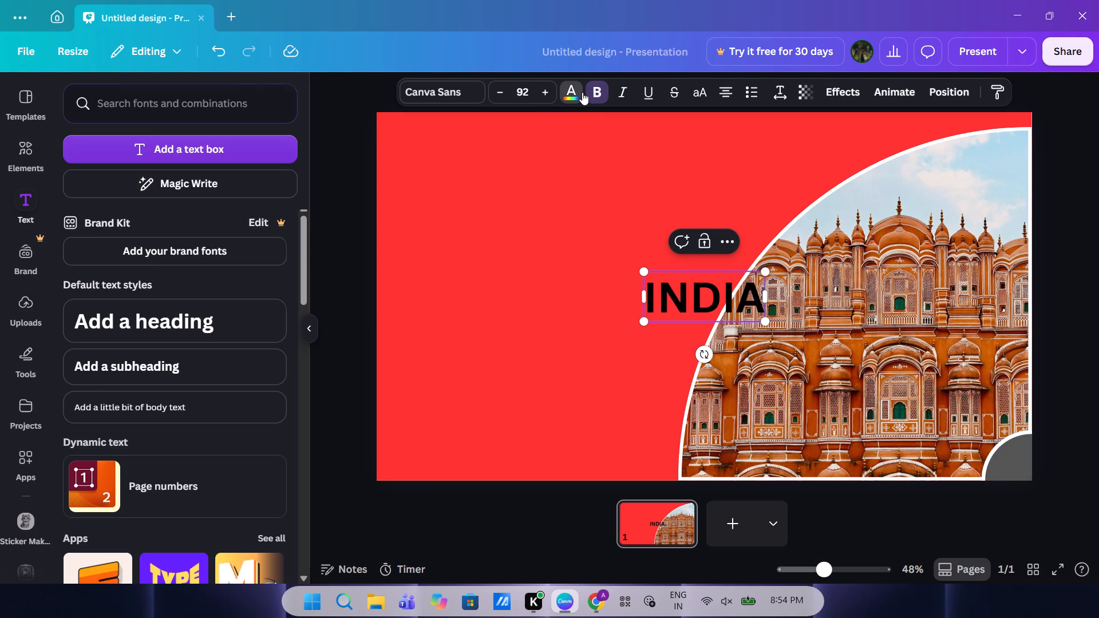
pyautogui.click(116, 254)
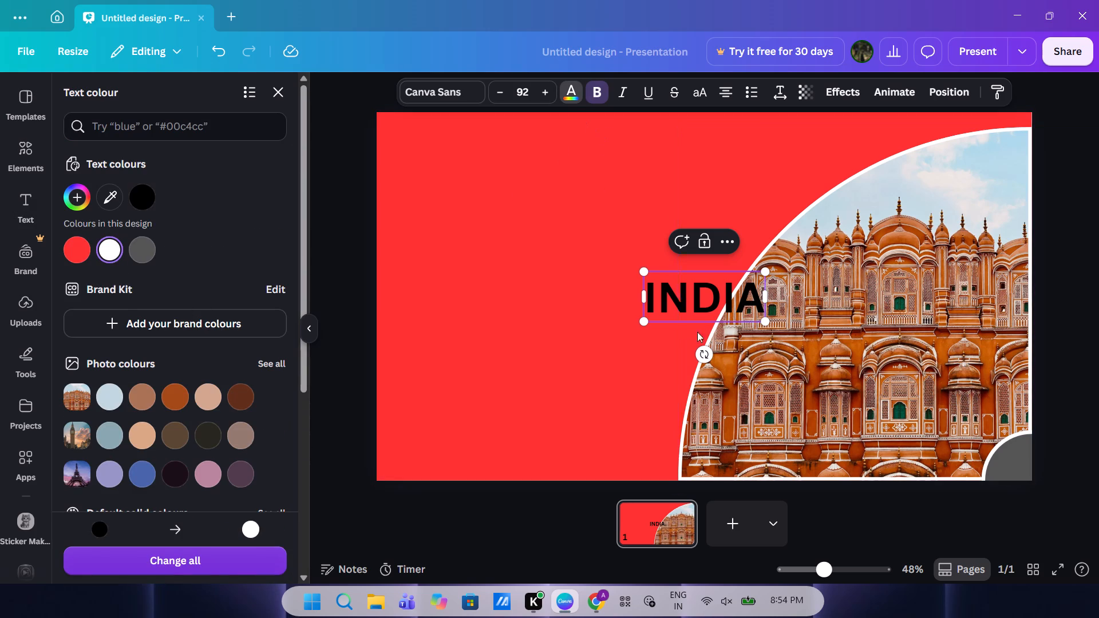
pyautogui.click(659, 304)
pyautogui.click(603, 328)
pyautogui.click(703, 307)
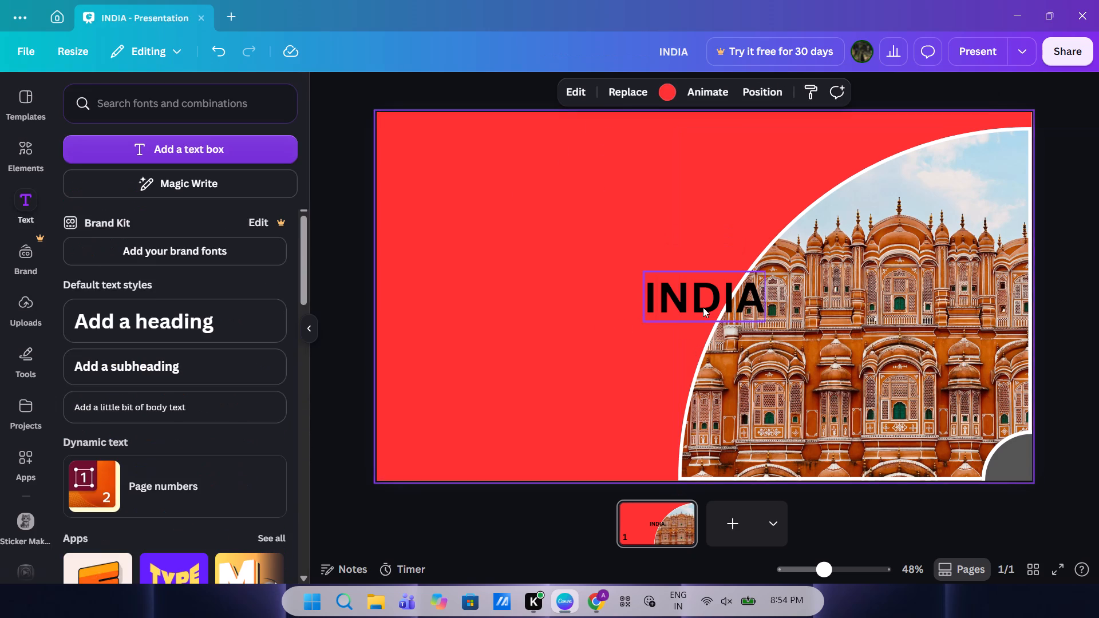
pyautogui.click(564, 96)
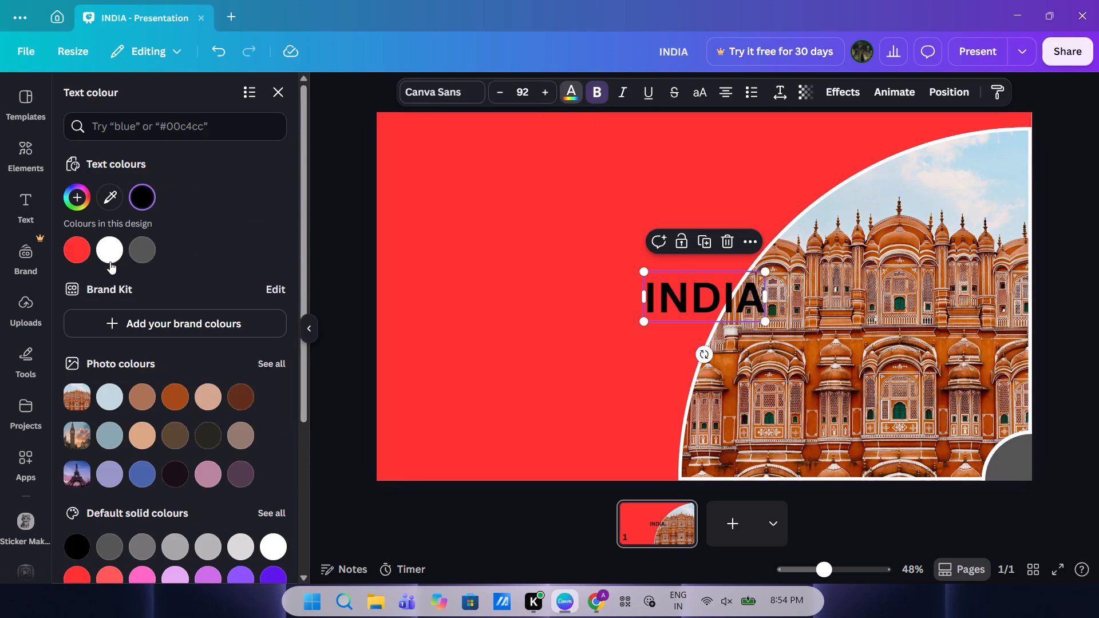
pyautogui.click(110, 263)
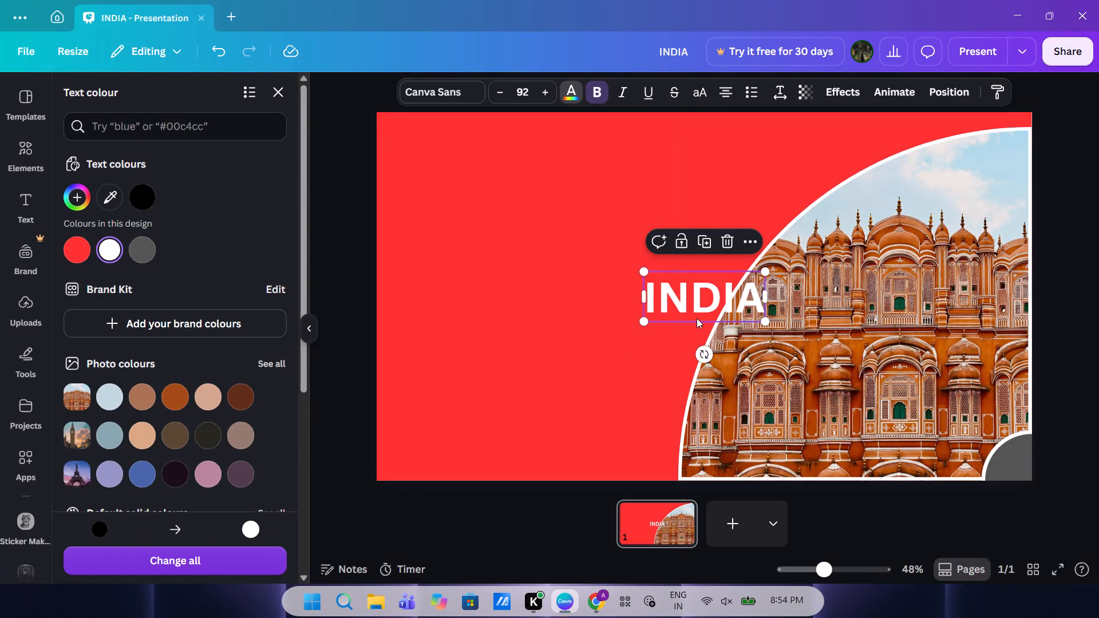
# Enlarge the INDIA heading to size 201 and place it near the top of the red area beside the palace quarter.
pyautogui.moveTo(697, 318); pyautogui.dragTo(508, 239)
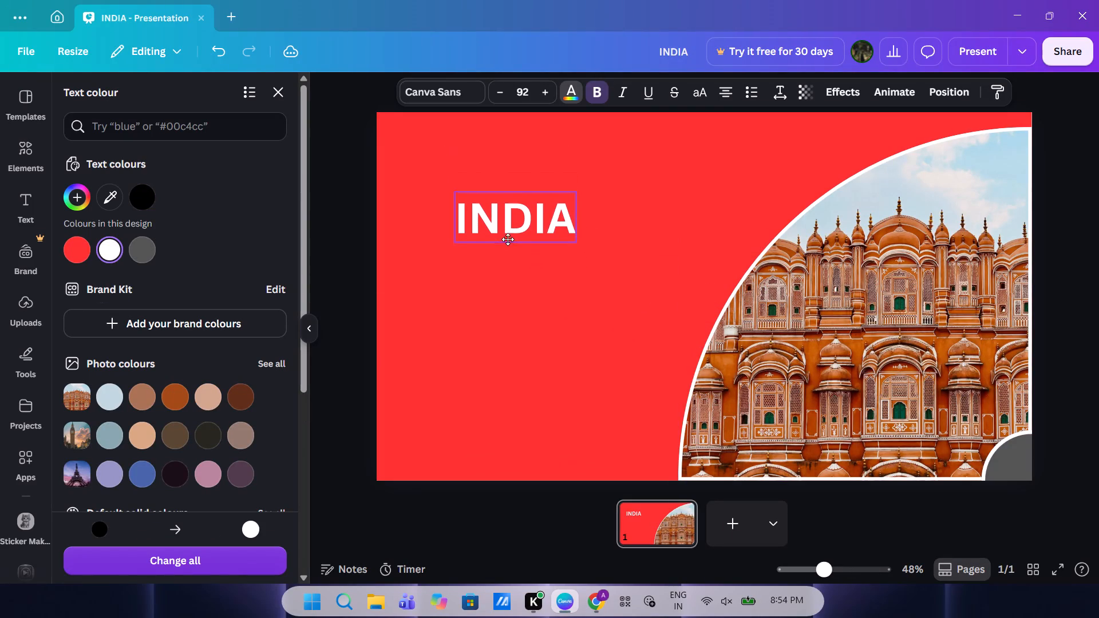
pyautogui.moveTo(508, 239); pyautogui.dragTo(507, 237)
pyautogui.moveTo(574, 237); pyautogui.dragTo(719, 292)
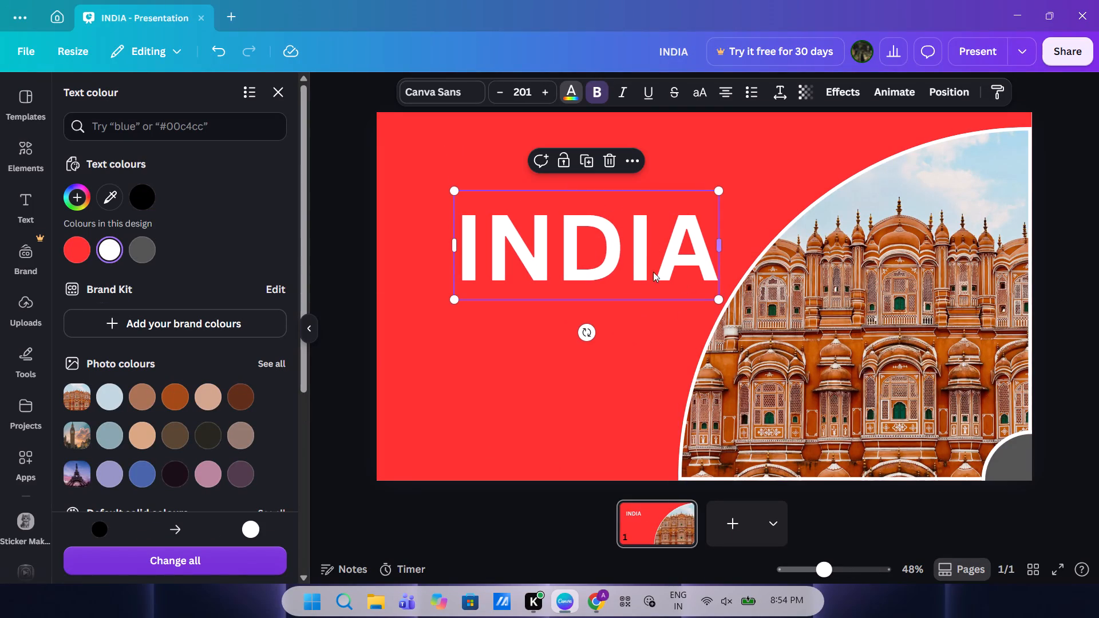
pyautogui.moveTo(630, 266); pyautogui.dragTo(596, 174)
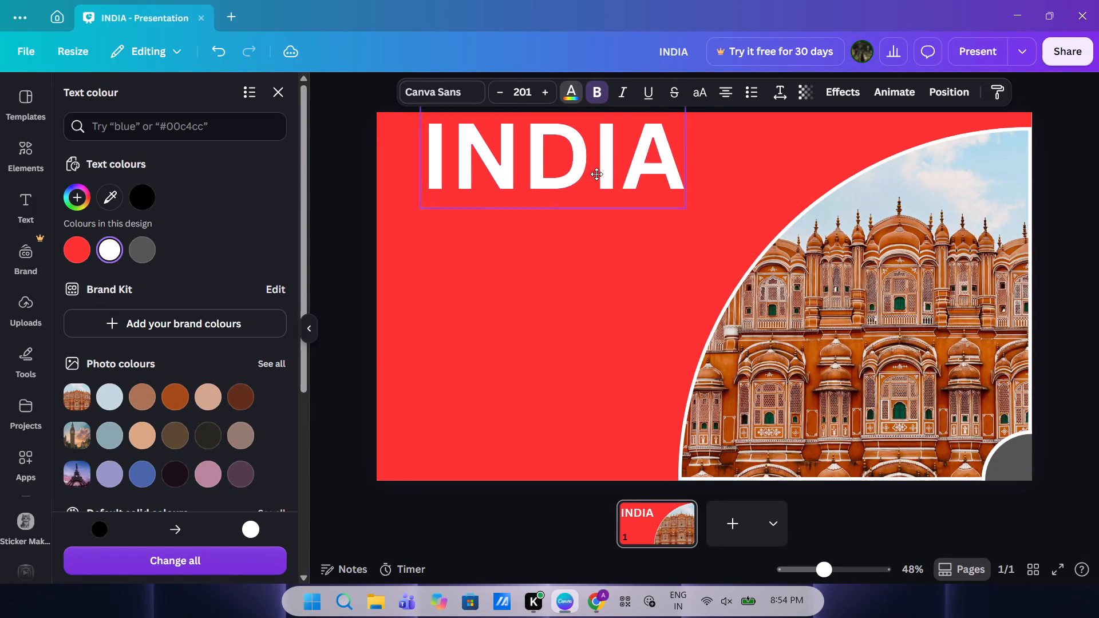
pyautogui.moveTo(596, 174); pyautogui.dragTo(598, 191)
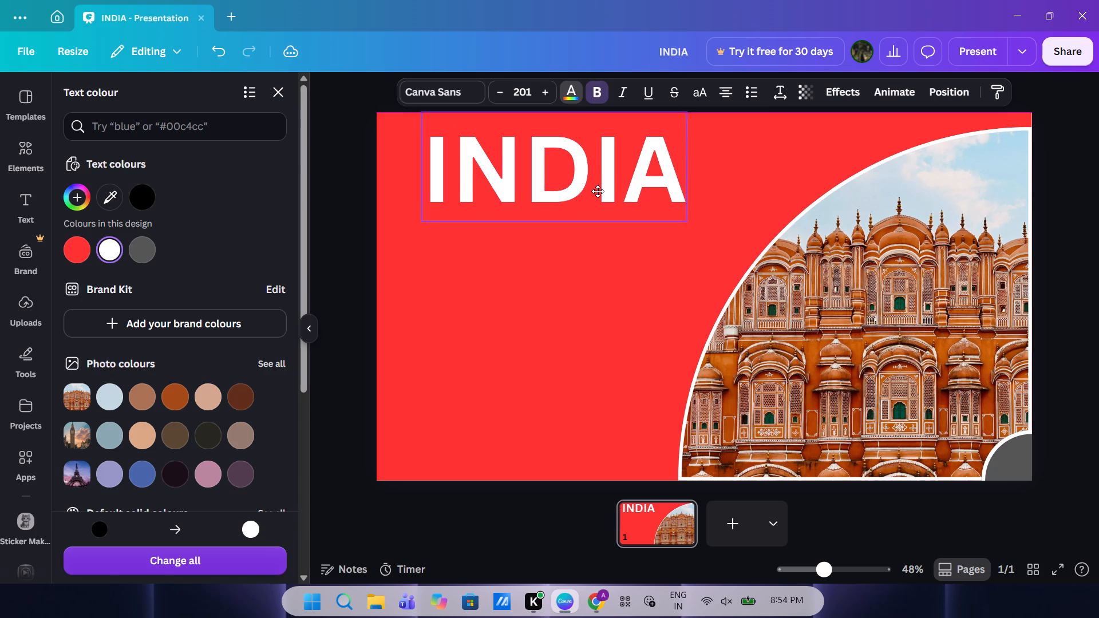
pyautogui.moveTo(598, 191); pyautogui.dragTo(595, 193)
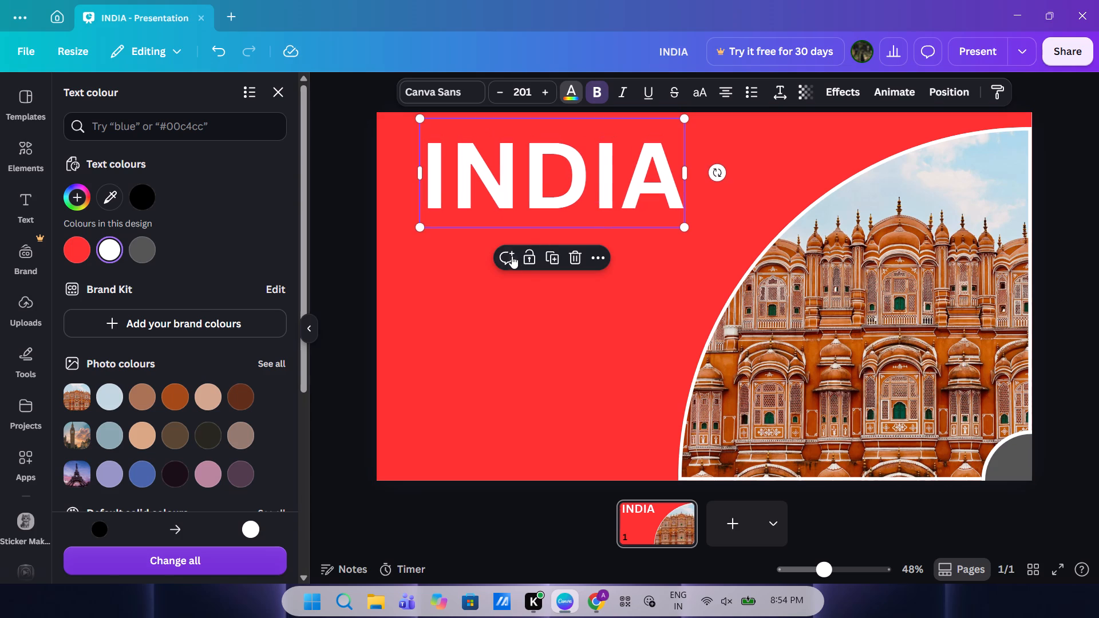
pyautogui.click(473, 284)
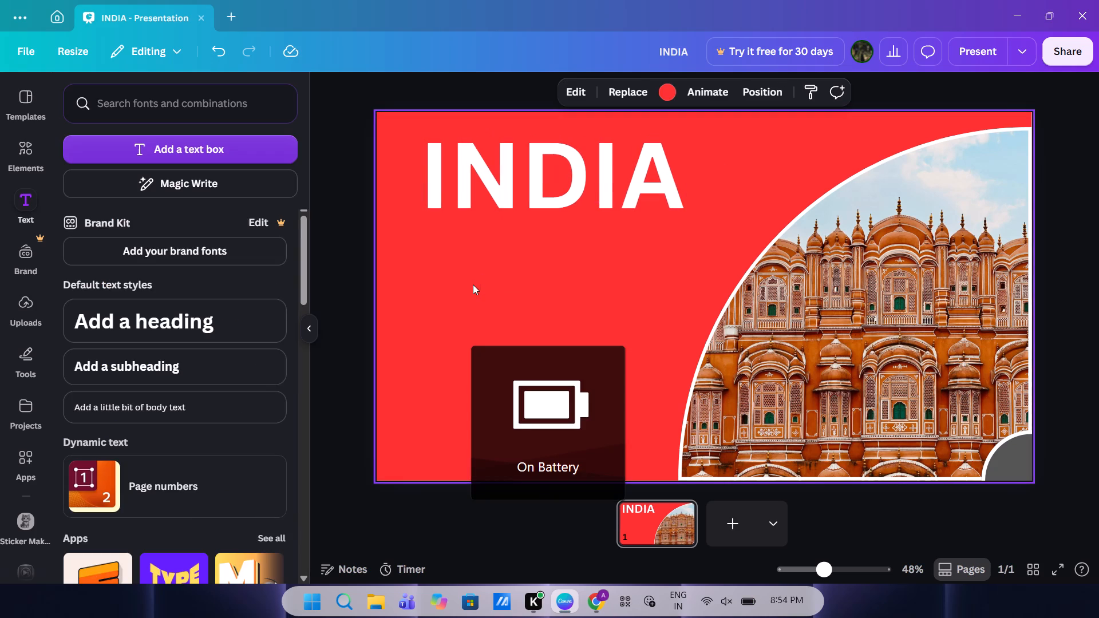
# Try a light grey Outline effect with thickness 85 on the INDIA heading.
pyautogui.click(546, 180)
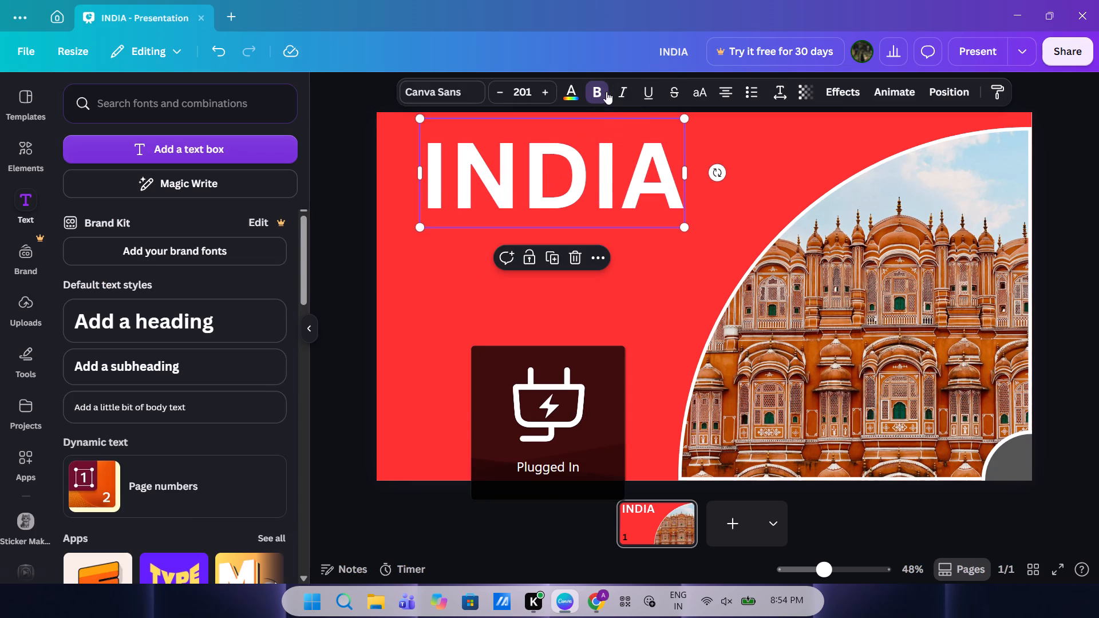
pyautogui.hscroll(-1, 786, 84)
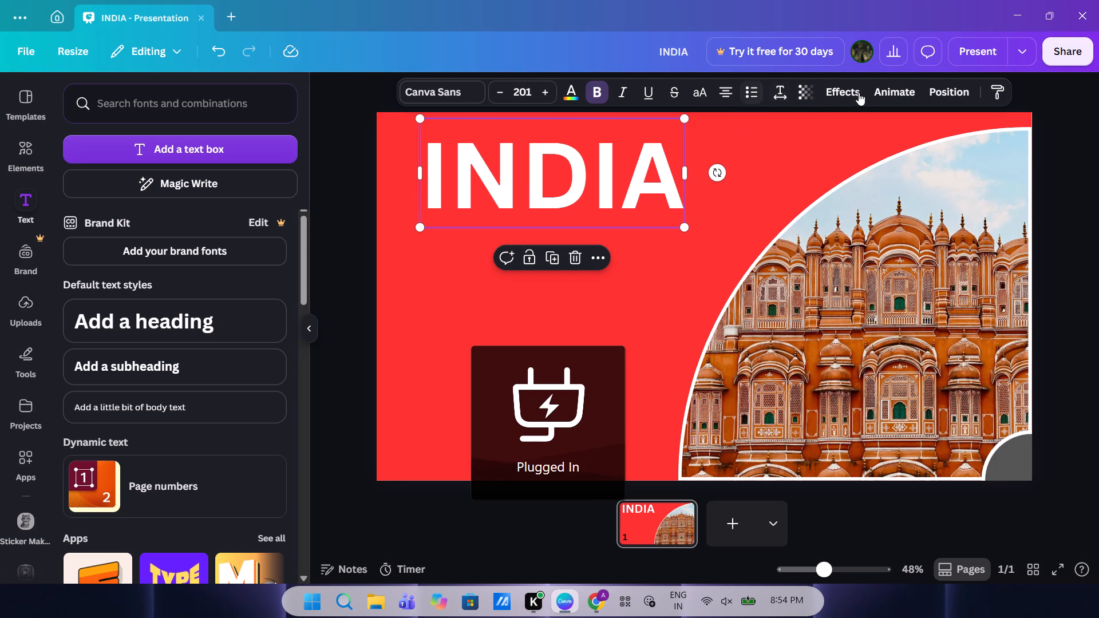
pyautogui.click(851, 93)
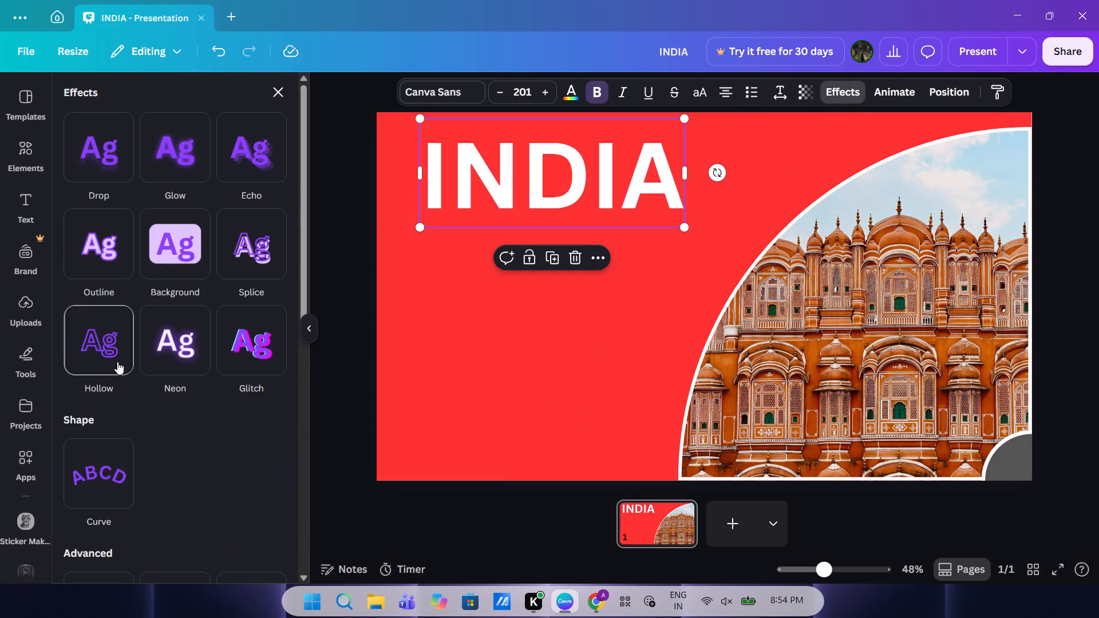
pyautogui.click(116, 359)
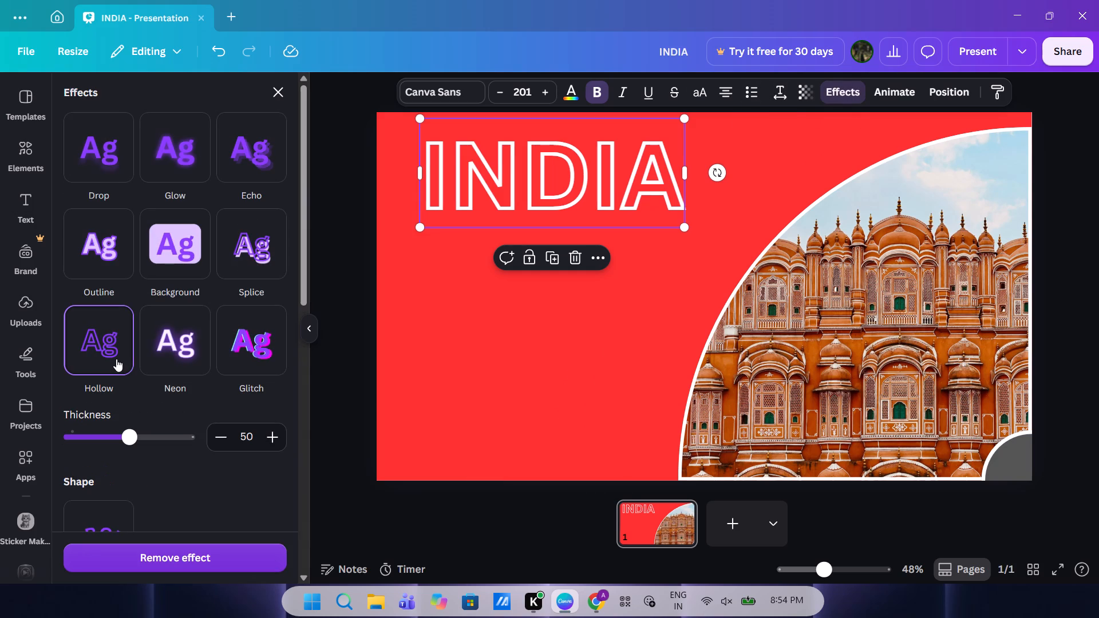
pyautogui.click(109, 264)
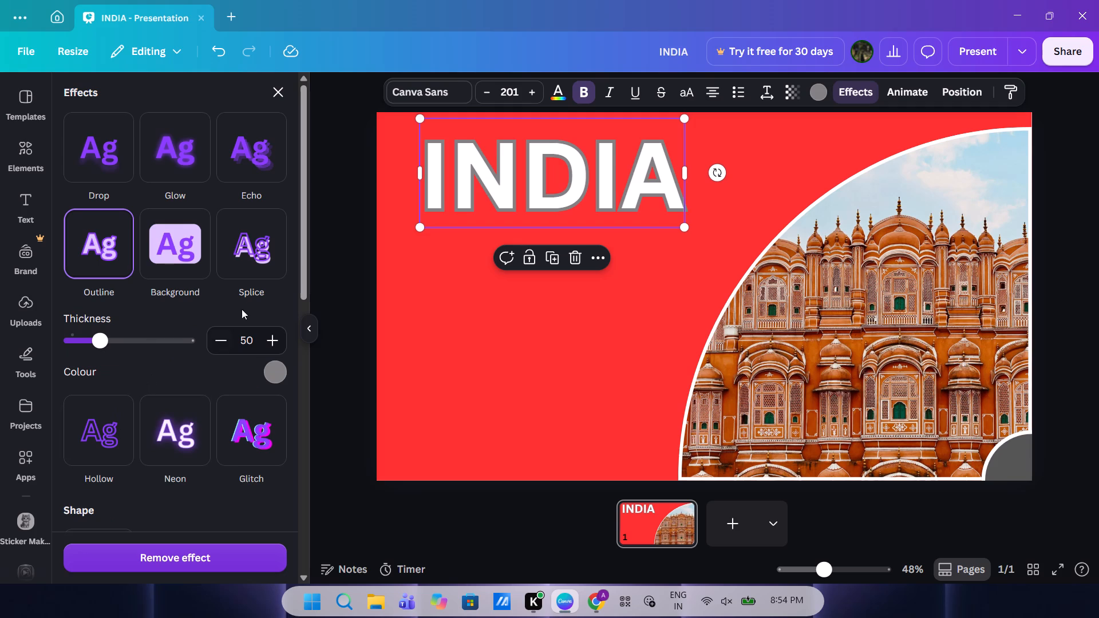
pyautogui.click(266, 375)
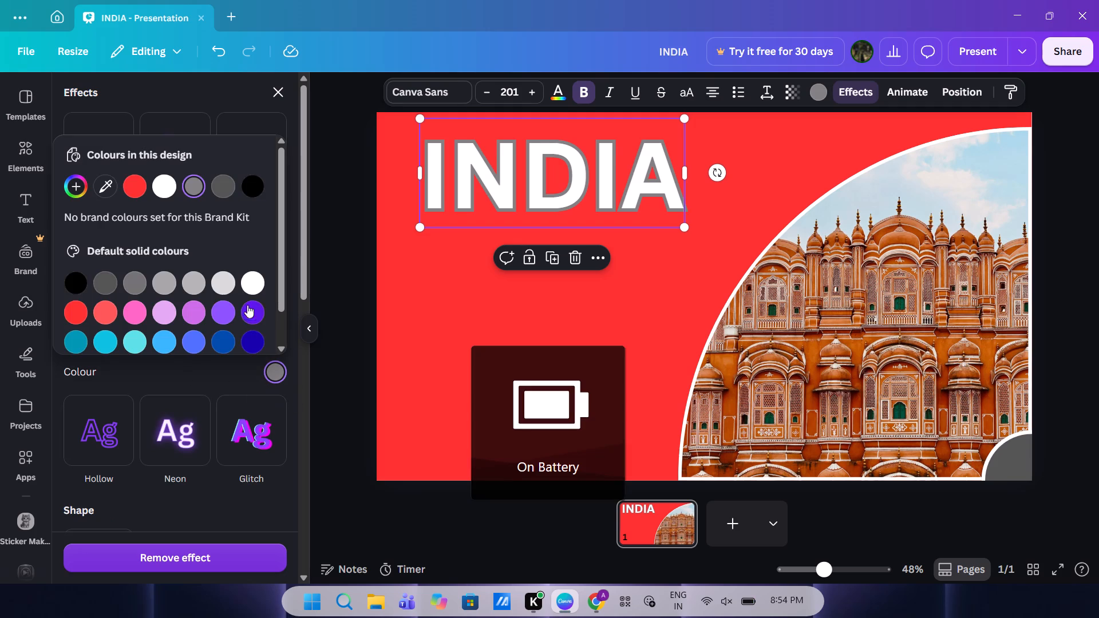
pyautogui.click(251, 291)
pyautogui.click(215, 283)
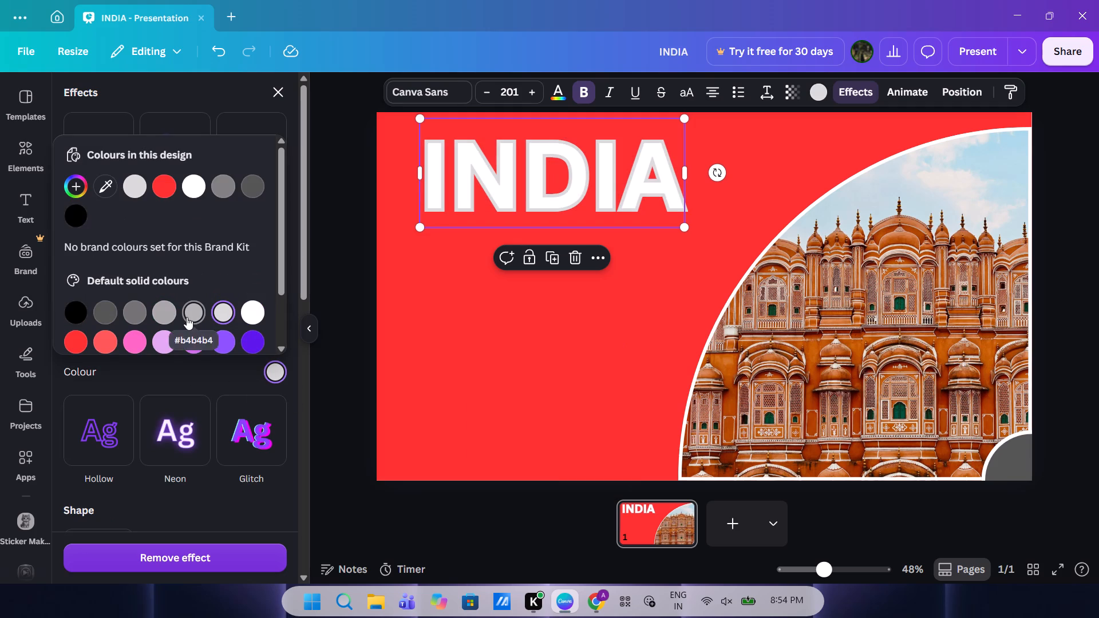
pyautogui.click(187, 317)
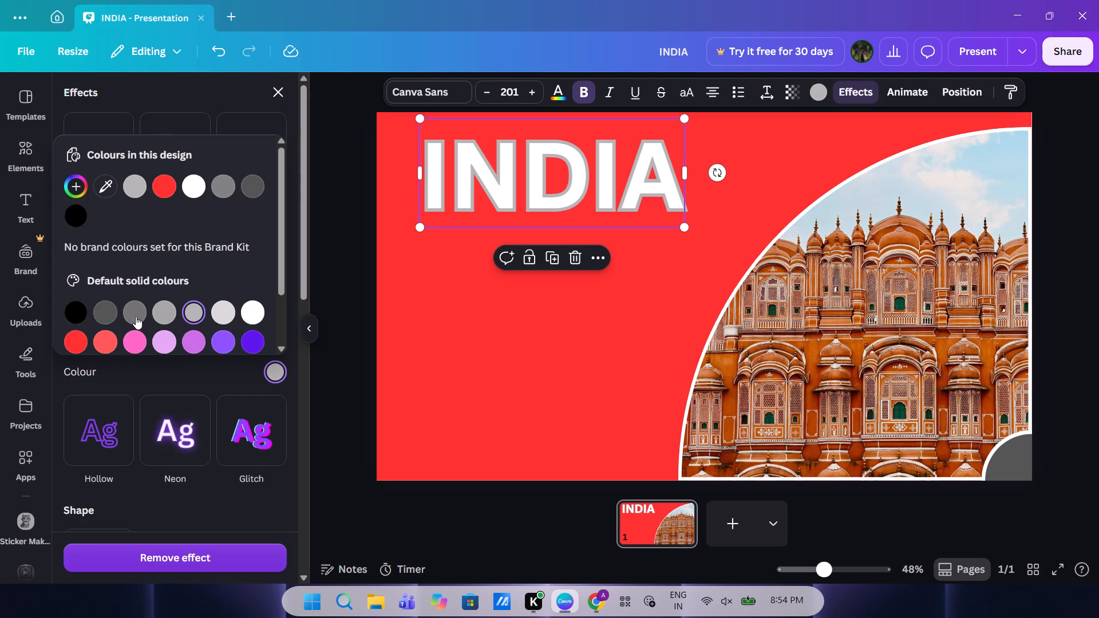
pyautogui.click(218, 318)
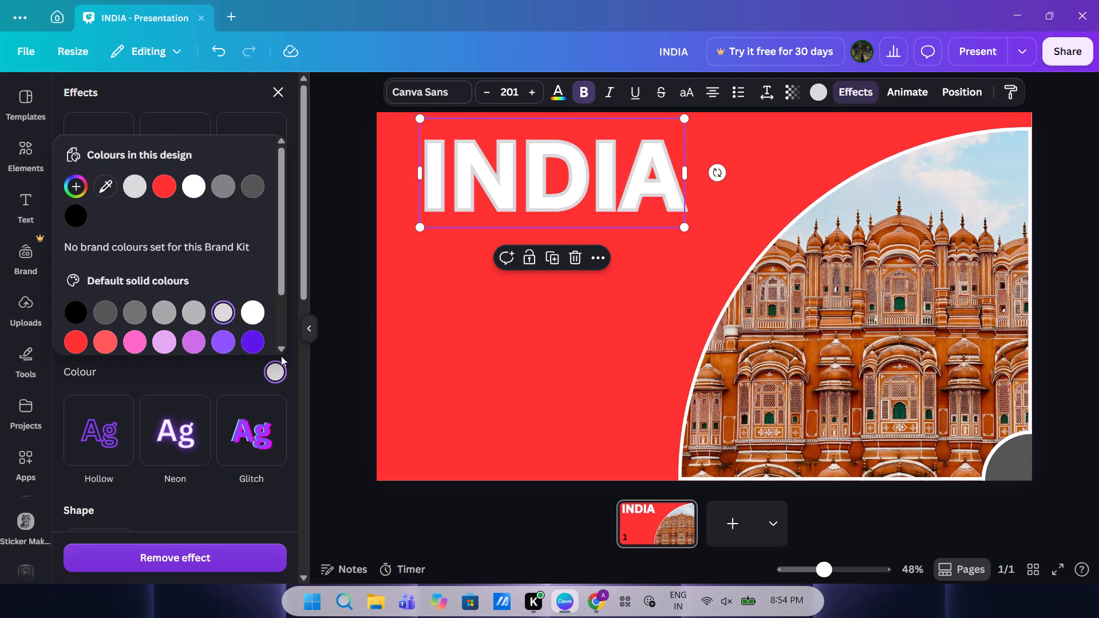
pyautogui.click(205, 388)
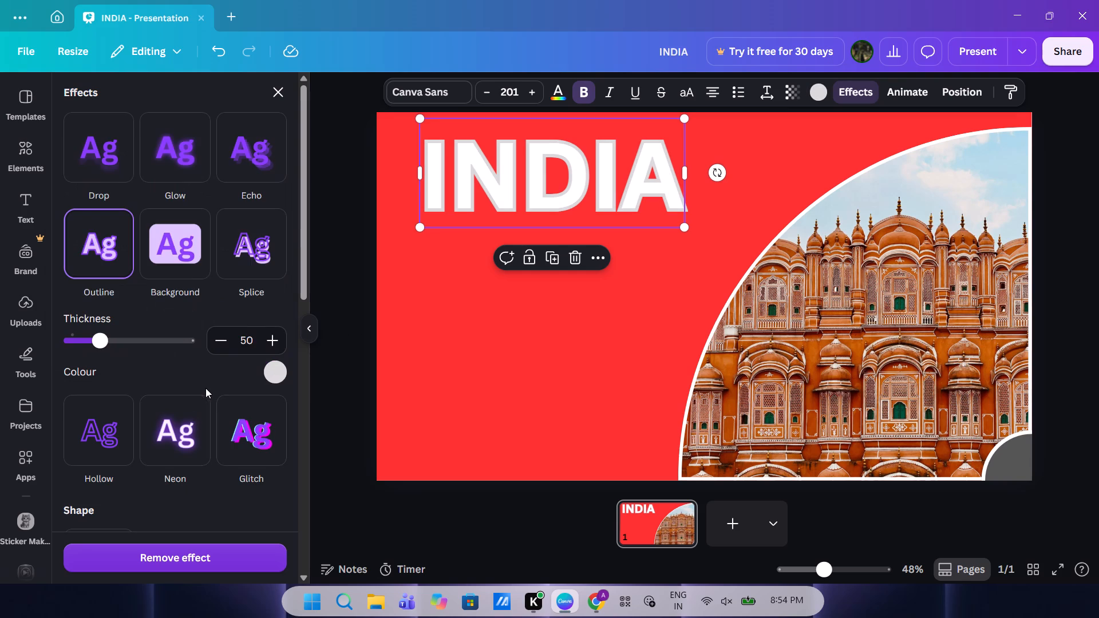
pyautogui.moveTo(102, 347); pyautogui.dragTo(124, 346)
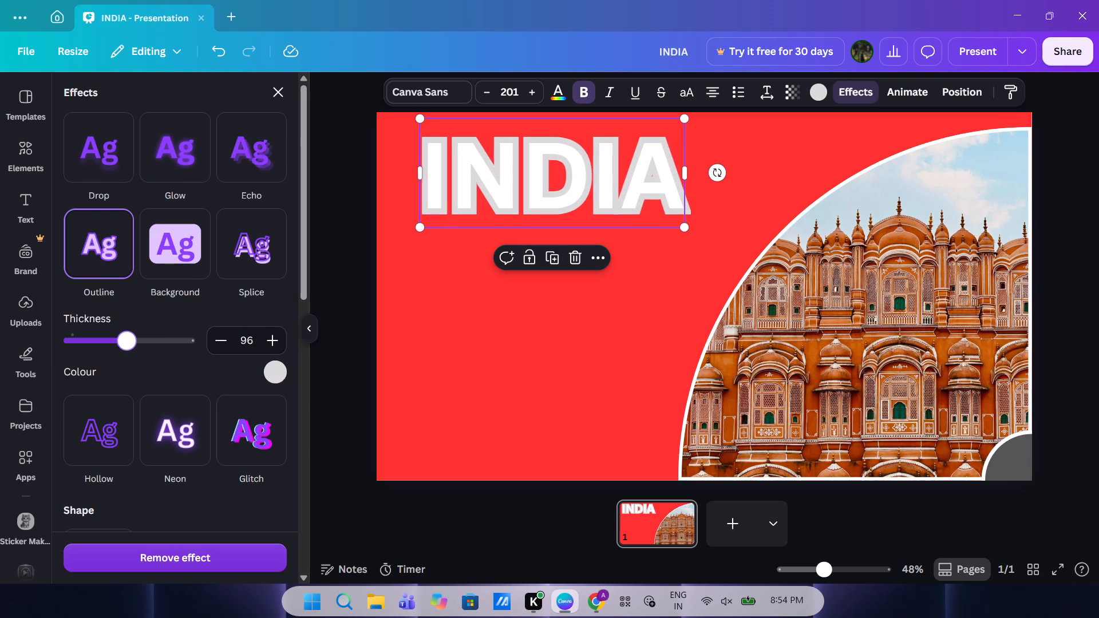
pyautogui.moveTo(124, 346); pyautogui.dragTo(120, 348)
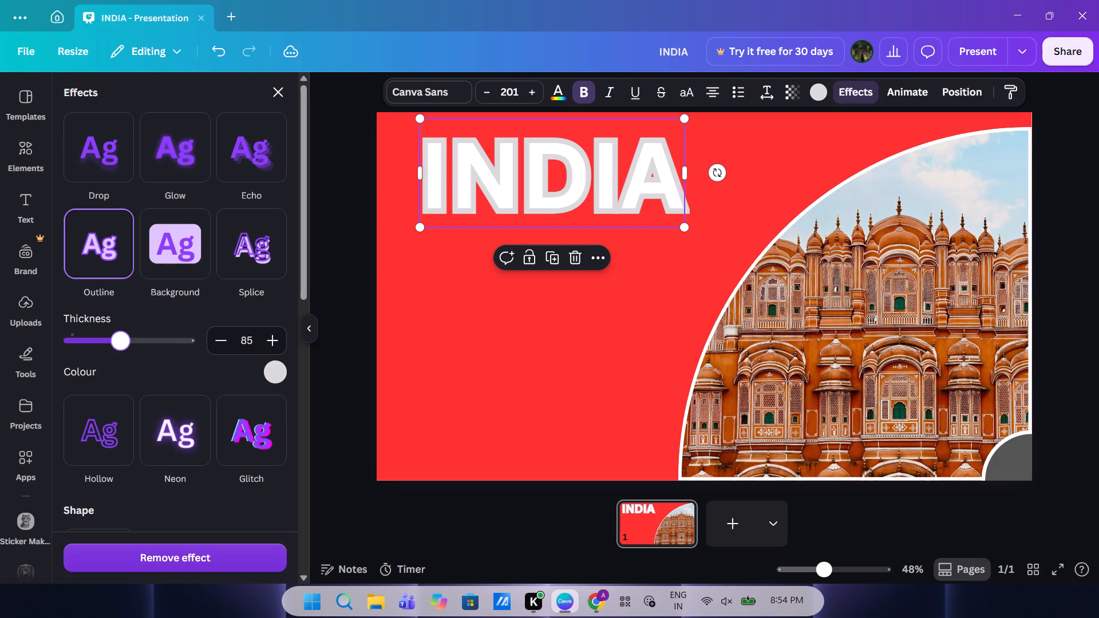
# Change the INDIA heading's font to Gagalin.
pyautogui.click(430, 90)
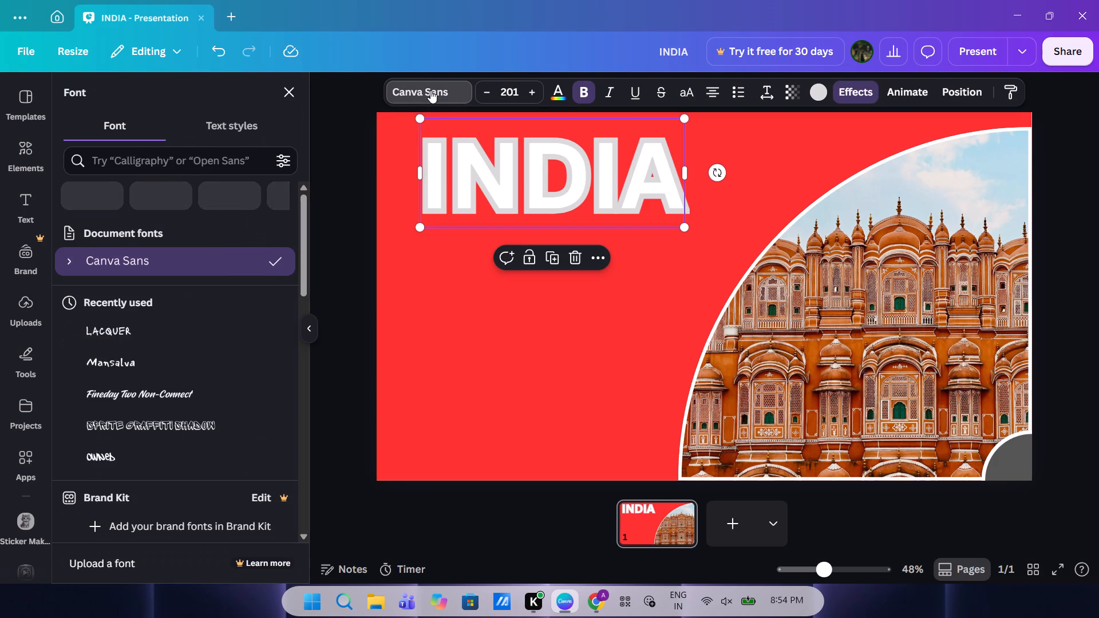
pyautogui.scroll(-1, 131, 378)
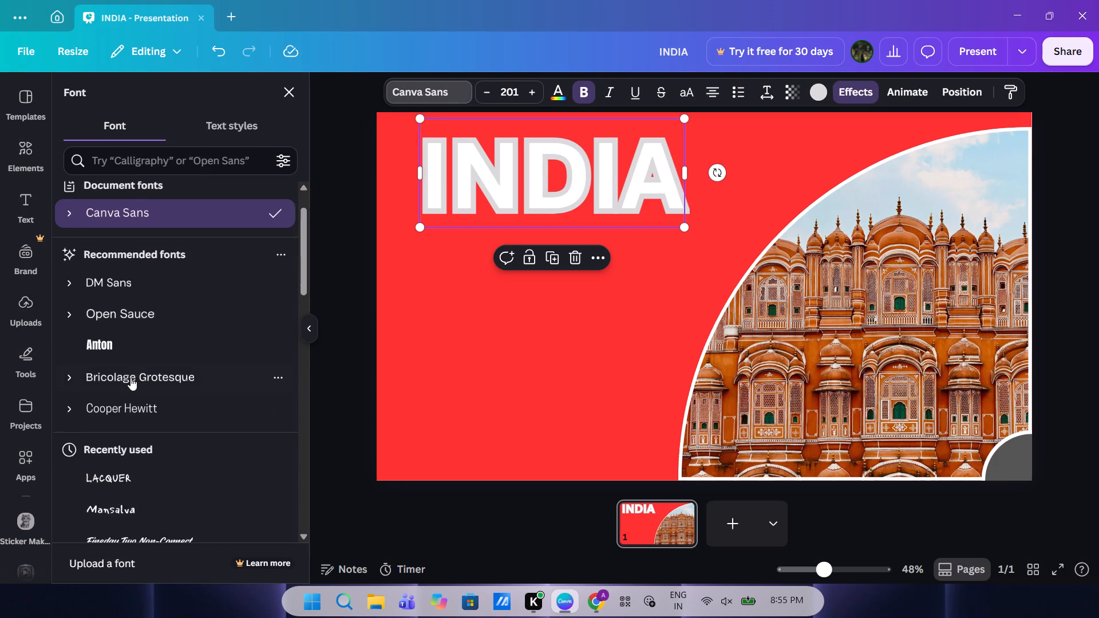
pyautogui.scroll(-6, 131, 378)
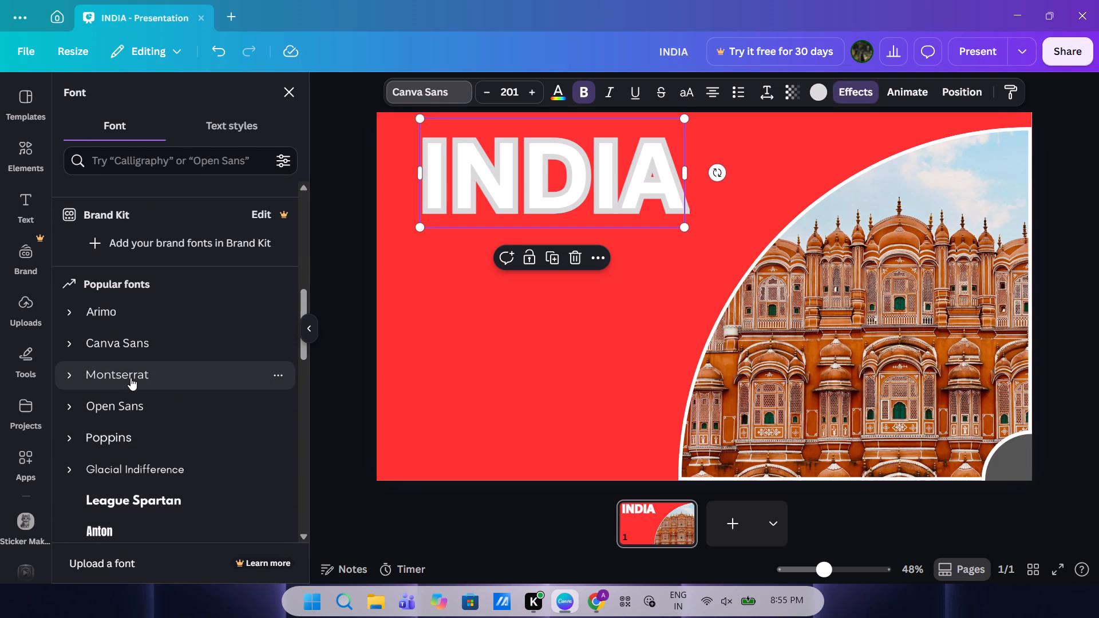
pyautogui.scroll(-7, 131, 378)
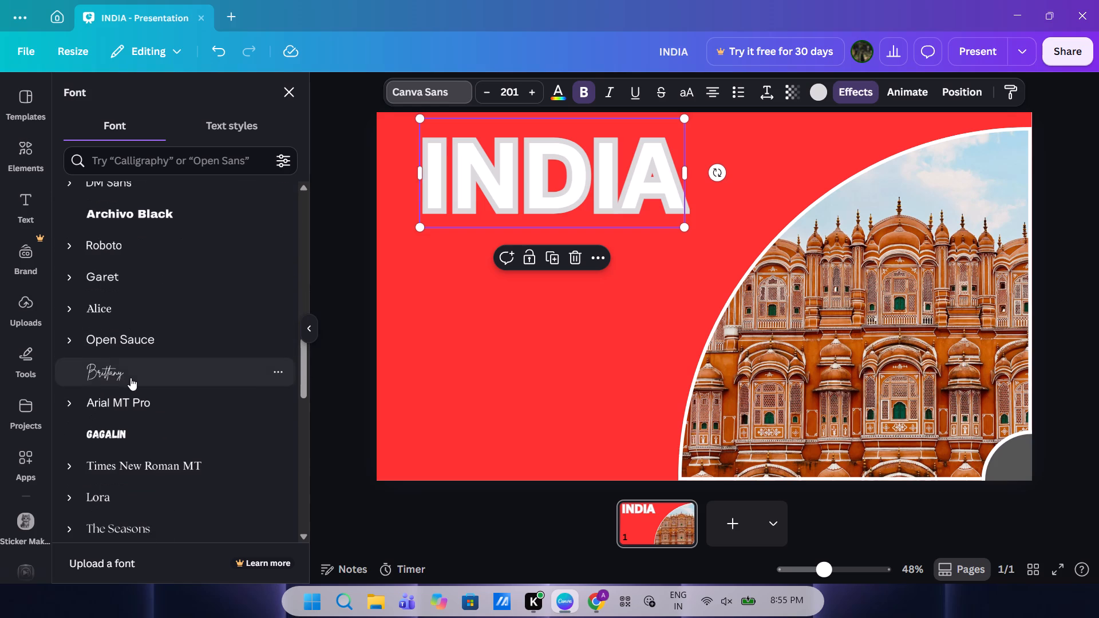
pyautogui.click(144, 432)
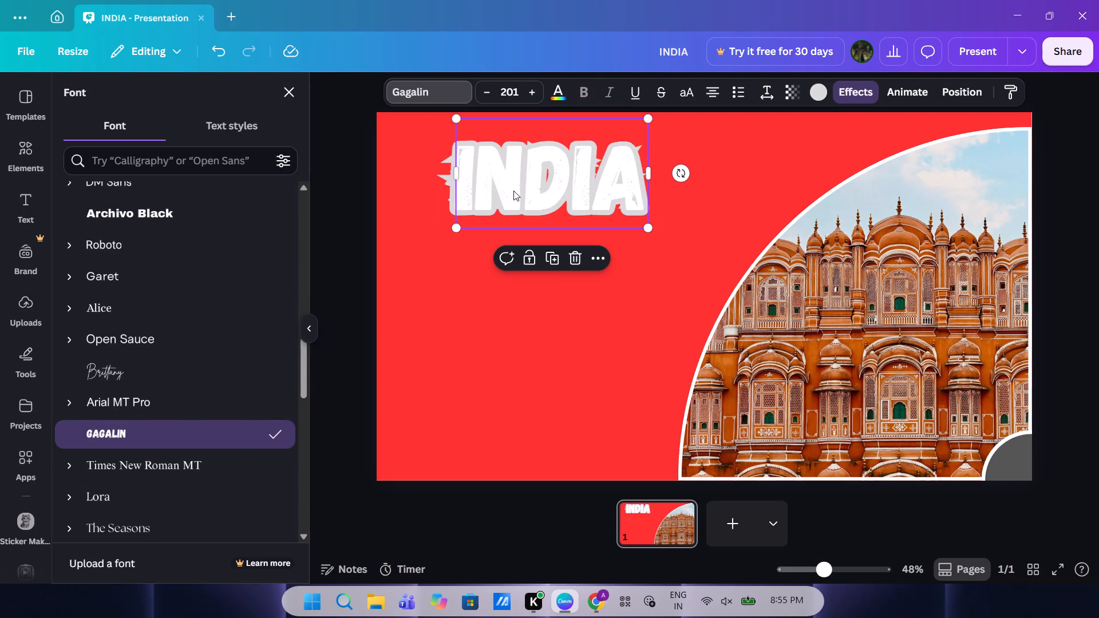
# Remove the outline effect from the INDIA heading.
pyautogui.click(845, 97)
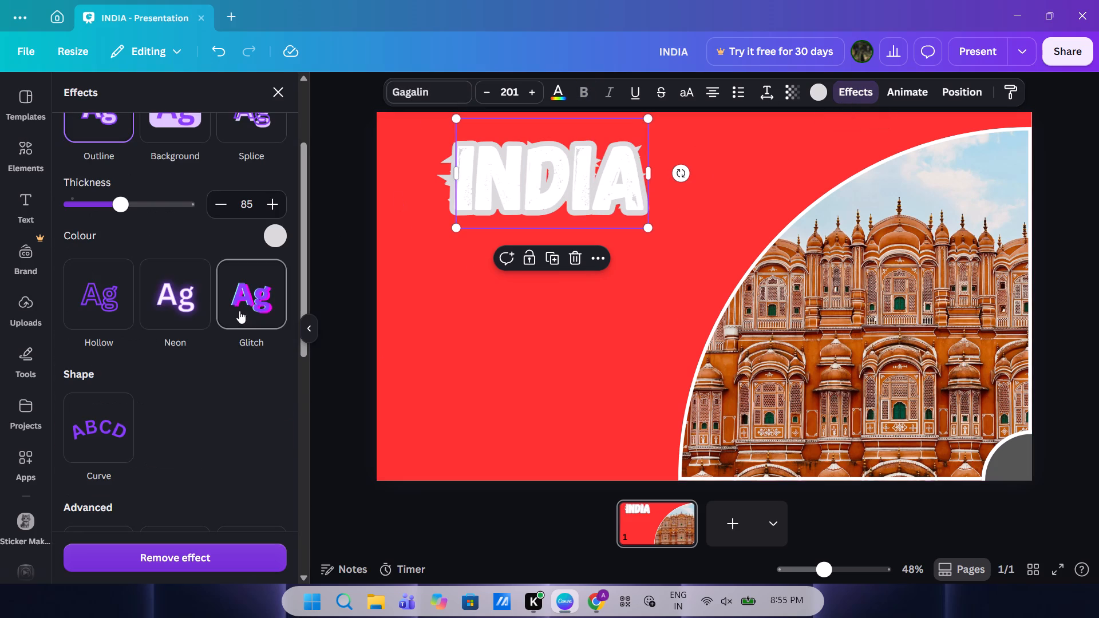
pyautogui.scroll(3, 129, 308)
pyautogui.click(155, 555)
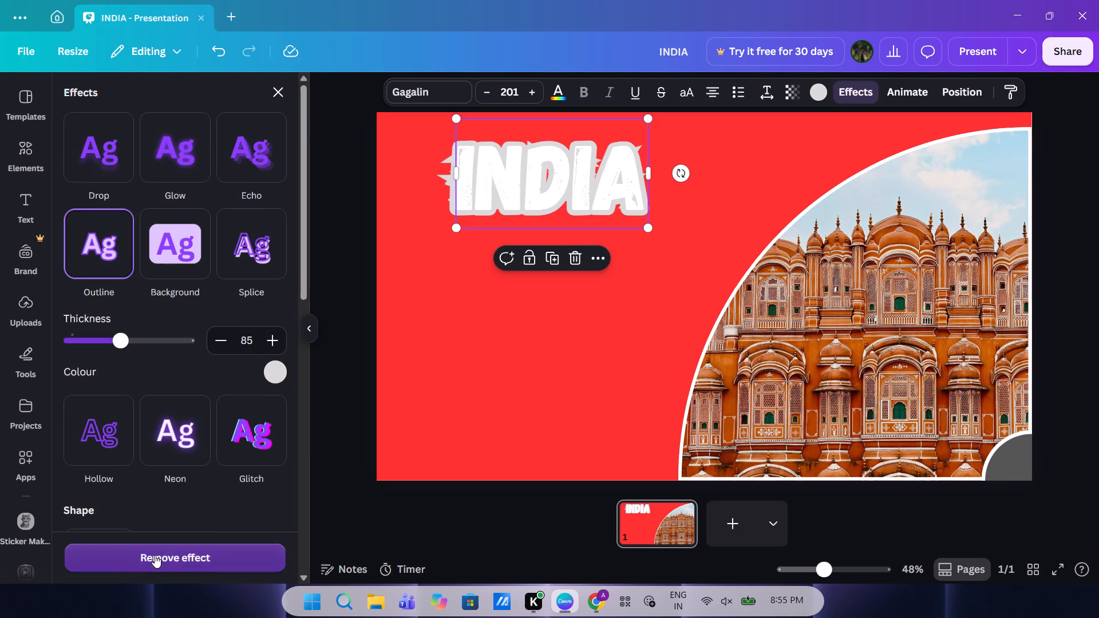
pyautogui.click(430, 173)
# Widen the INDIA heading's text box towards the palace photo, keeping the font size at 201.
pyautogui.click(526, 176)
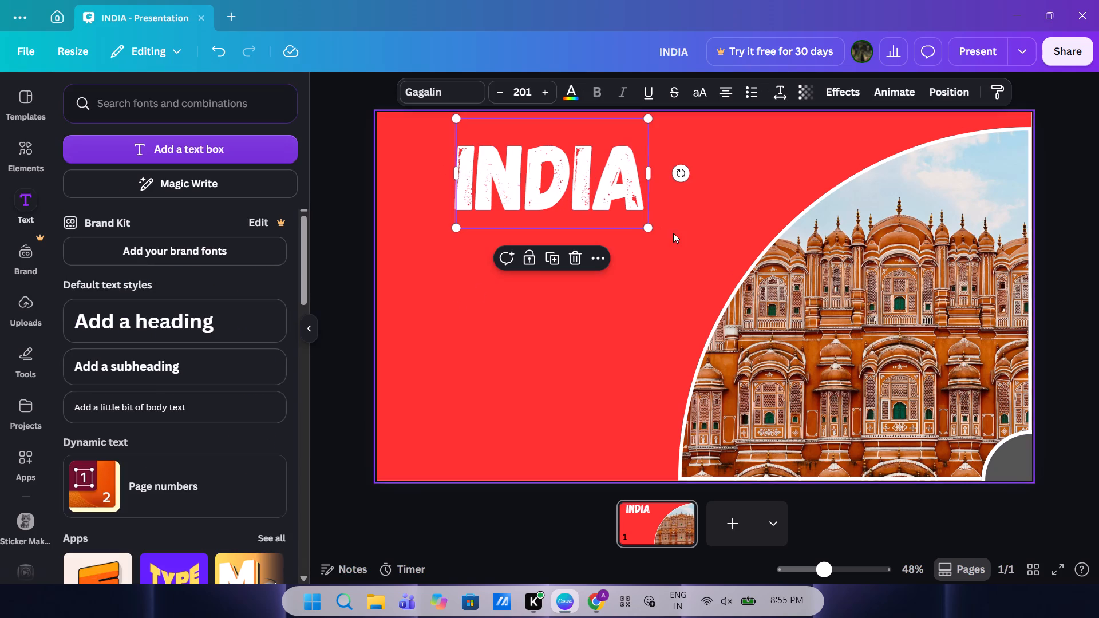
pyautogui.moveTo(654, 174); pyautogui.dragTo(704, 176)
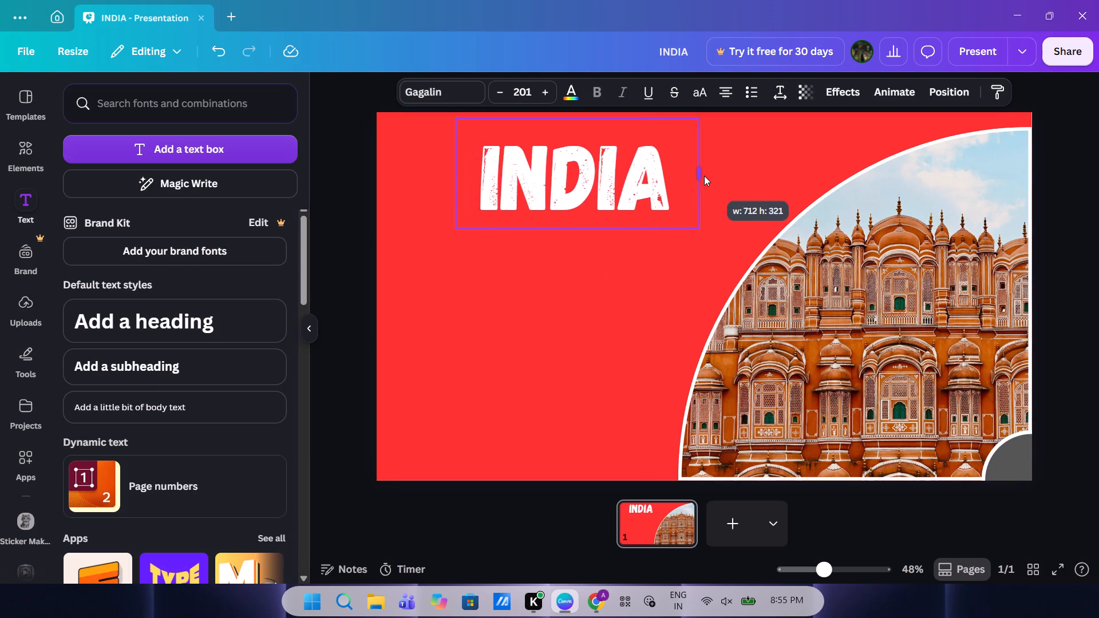
pyautogui.moveTo(704, 176); pyautogui.dragTo(661, 178)
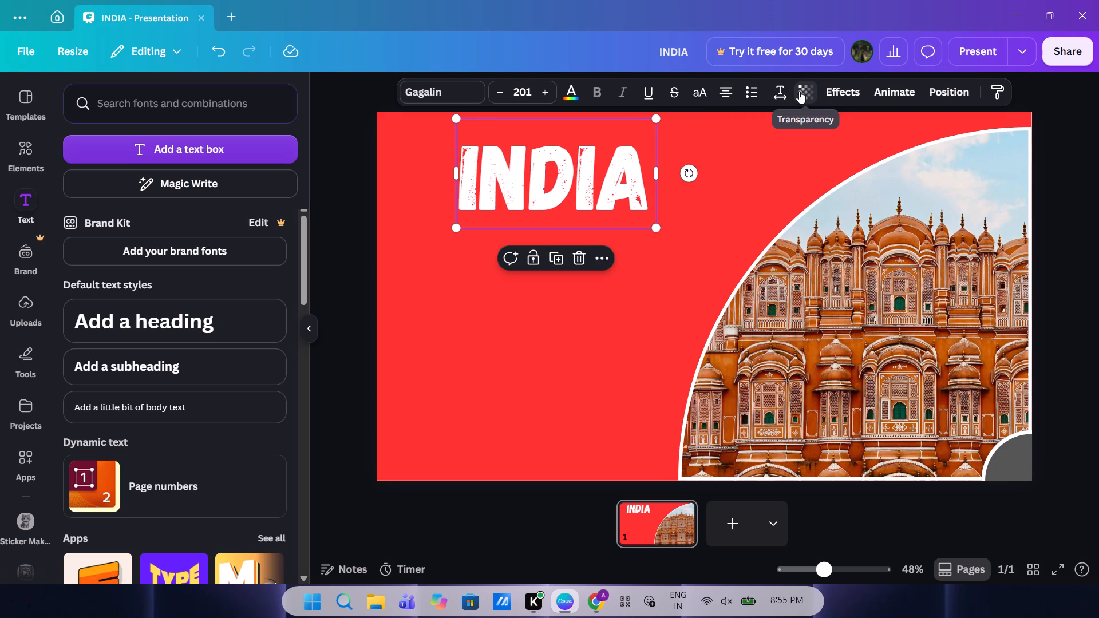
pyautogui.click(778, 94)
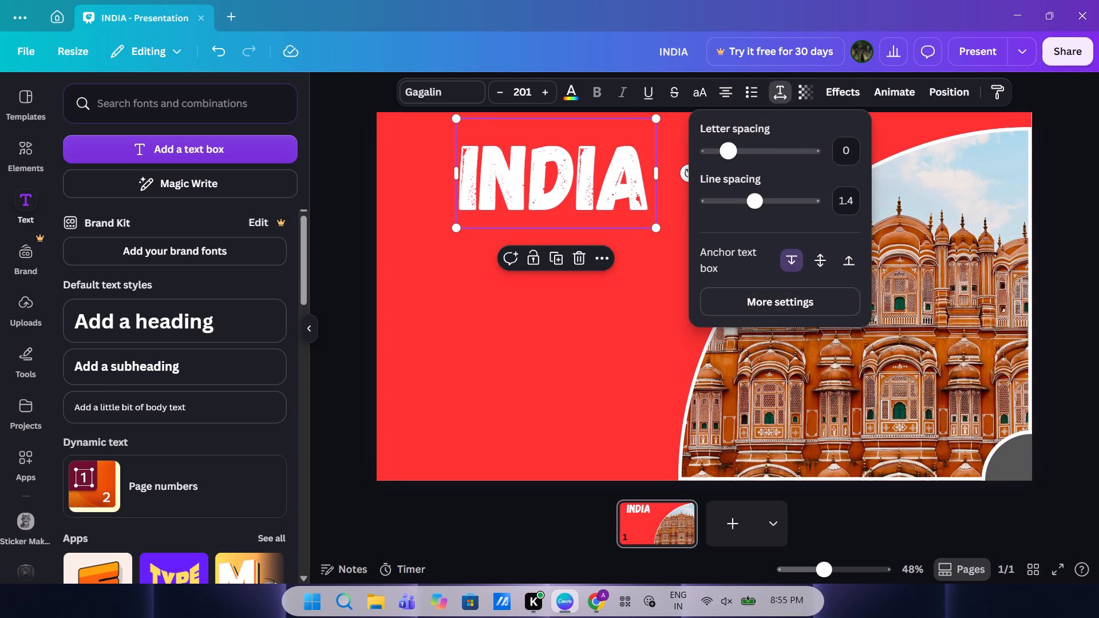
pyautogui.click(726, 151)
pyautogui.moveTo(657, 177); pyautogui.dragTo(707, 174)
# Increase the INDIA heading's letter spacing to more than 80 and set its line spacing to 0.5.
pyautogui.click(781, 94)
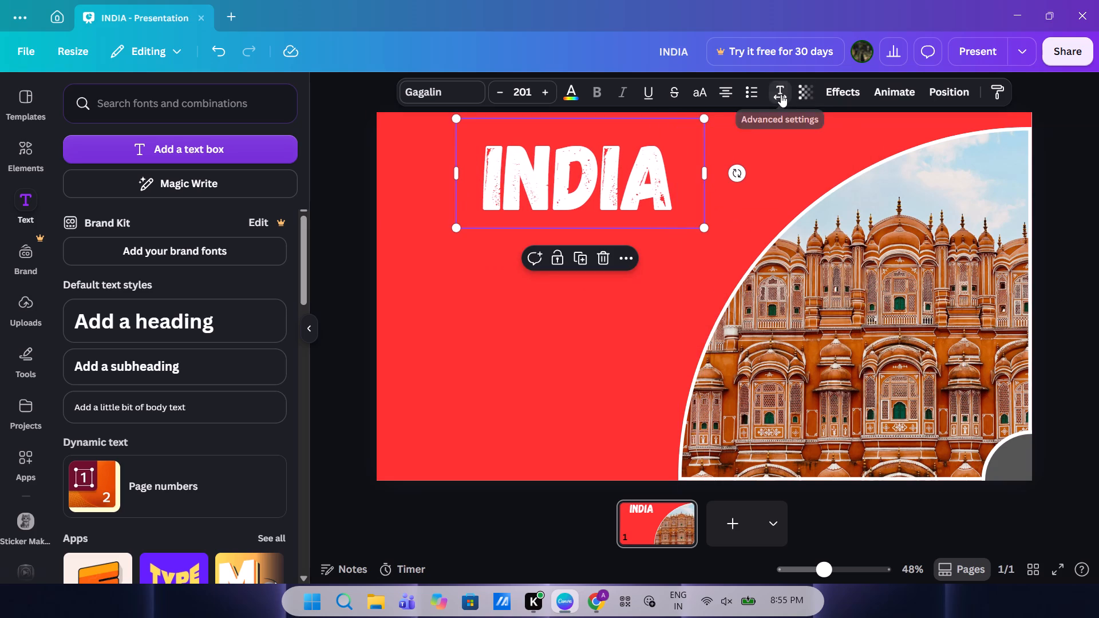
pyautogui.click(733, 146)
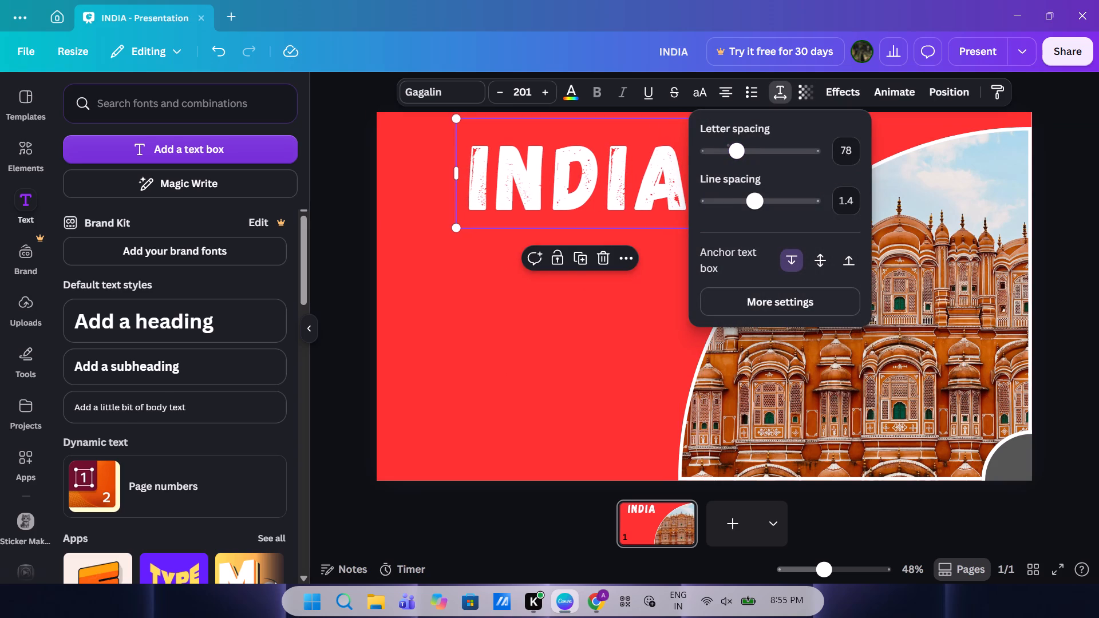
pyautogui.moveTo(757, 209); pyautogui.dragTo(706, 204)
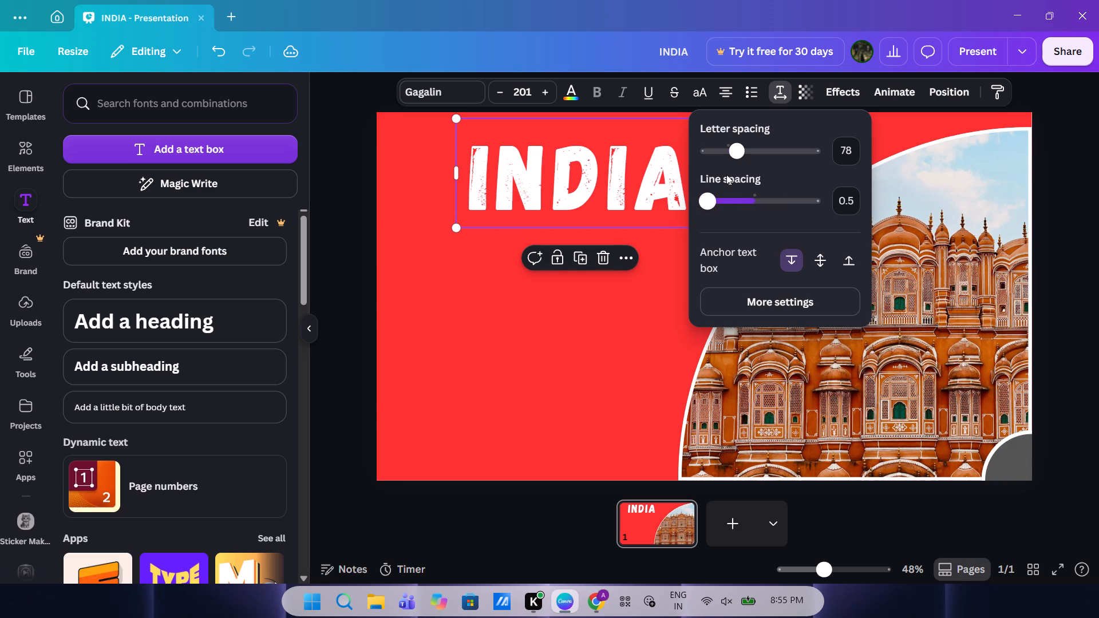
pyautogui.click(744, 156)
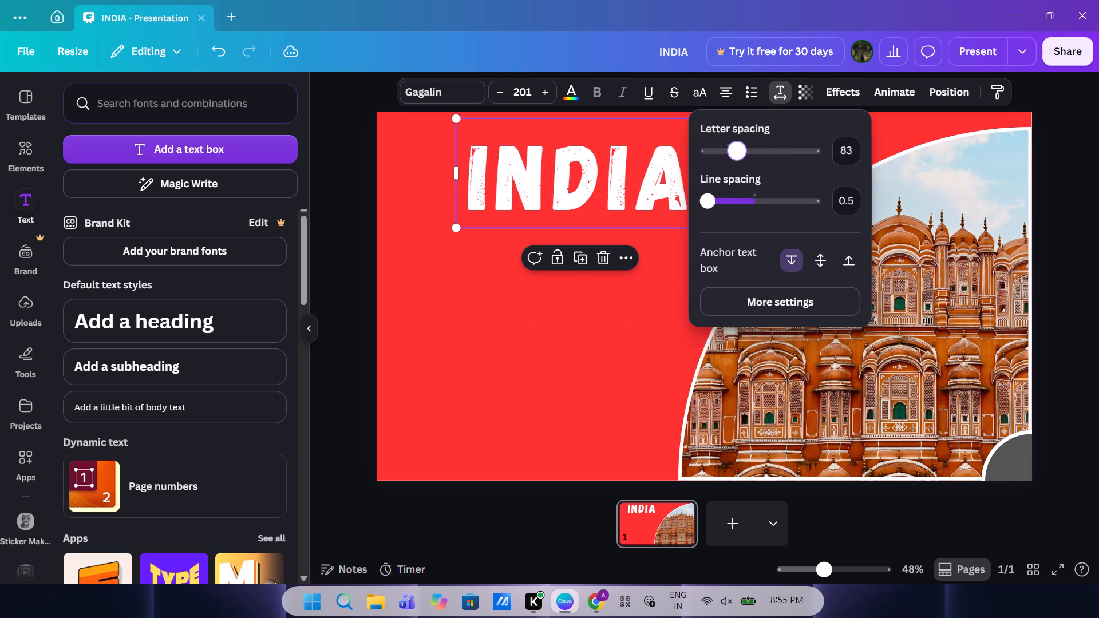
pyautogui.click(547, 336)
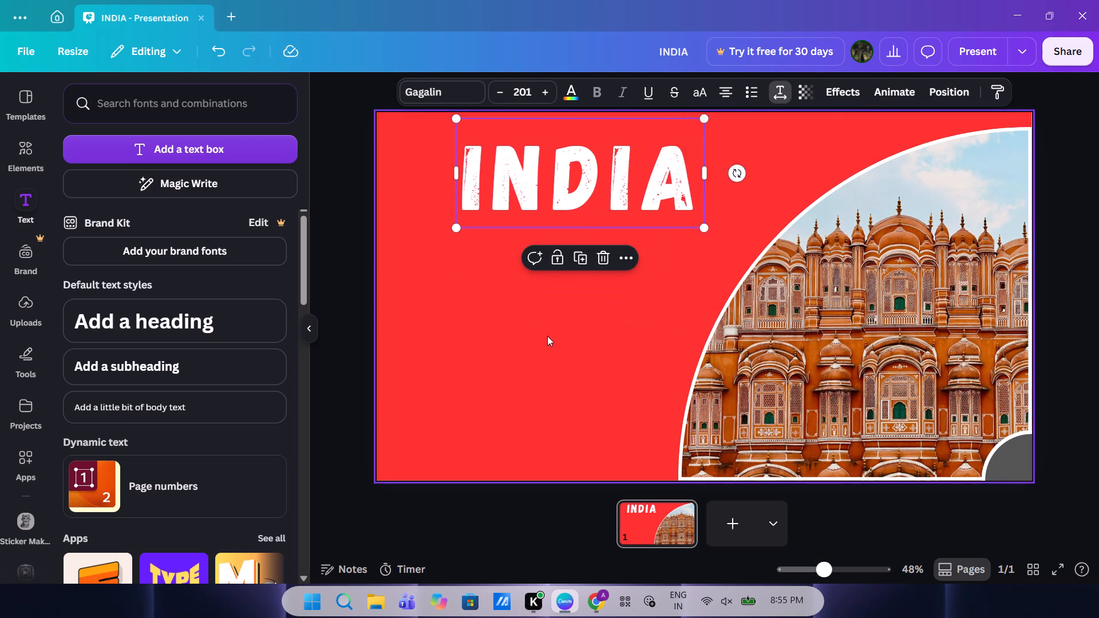
# Shift the INDIA heading slightly left within the red area, near the slide's top.
pyautogui.moveTo(592, 210); pyautogui.dragTo(587, 201)
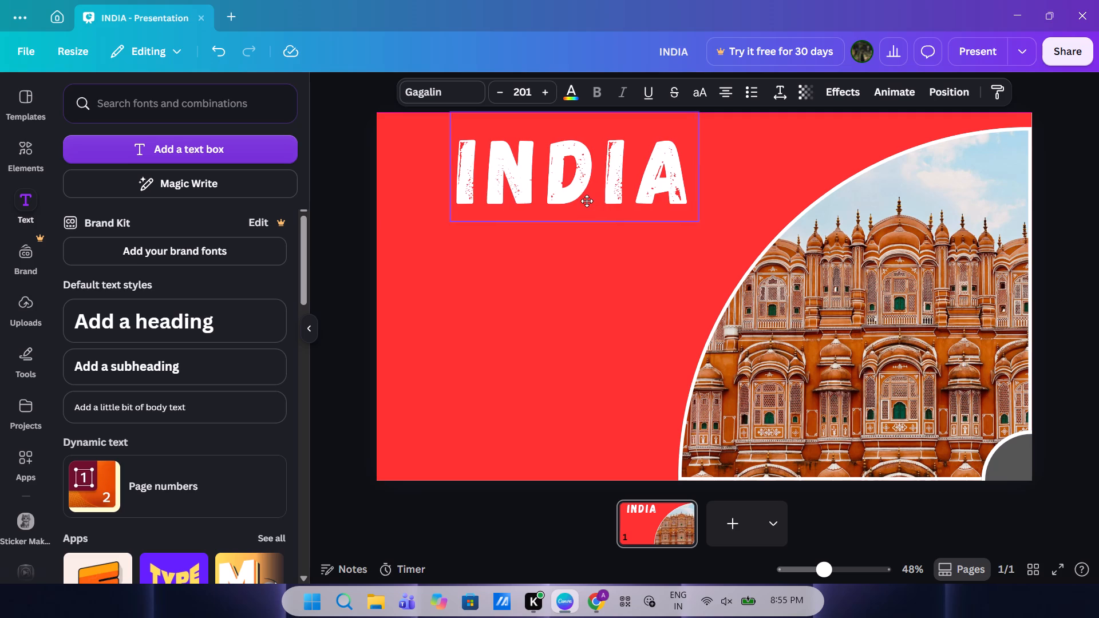
pyautogui.moveTo(587, 201); pyautogui.dragTo(580, 211)
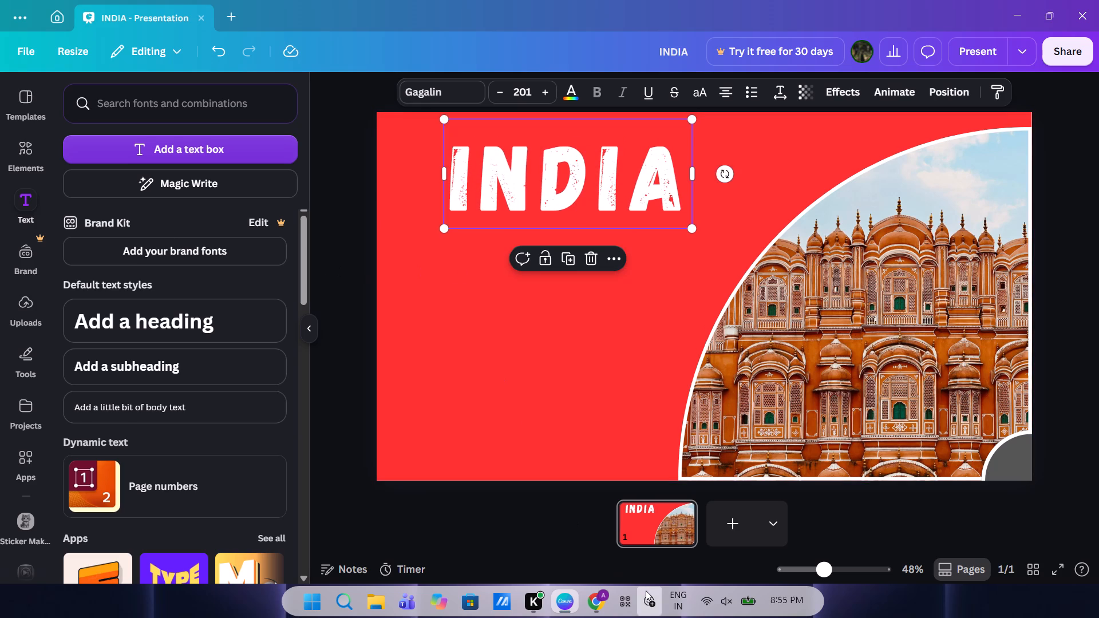
# Switch to Chrome, close the two background-remover tabs and open a new blank tab.
pyautogui.click(594, 599)
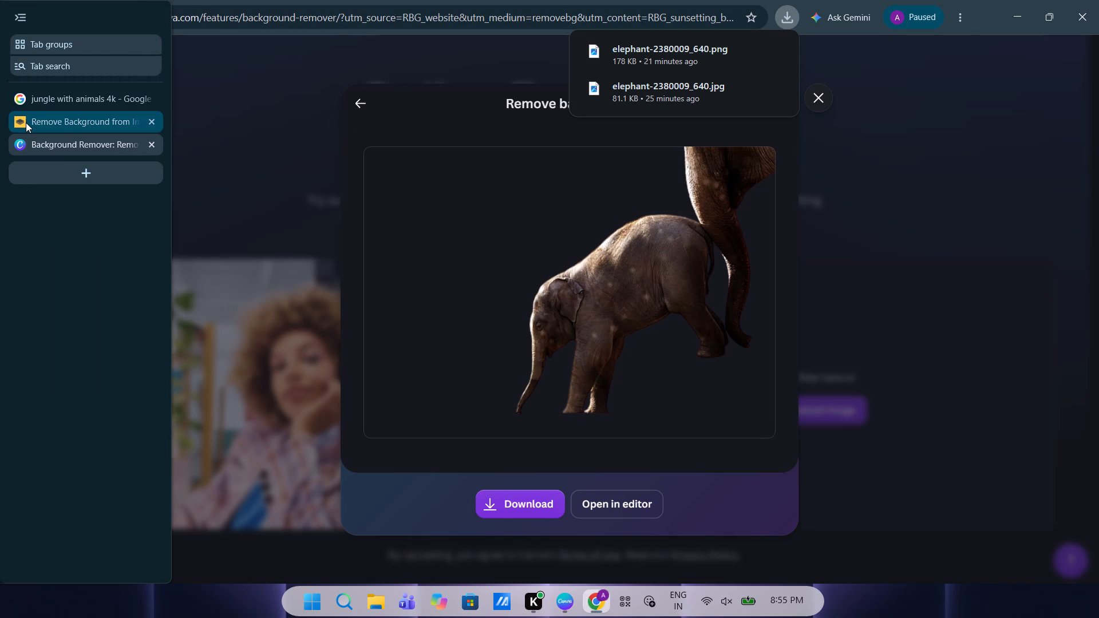
pyautogui.click(152, 125)
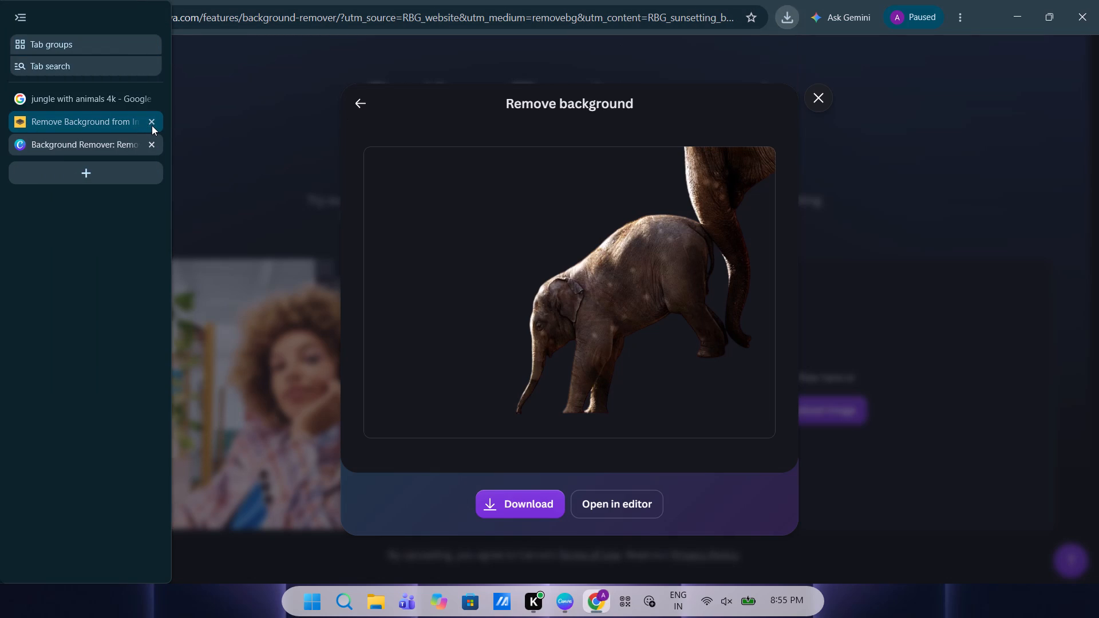
pyautogui.click(148, 121)
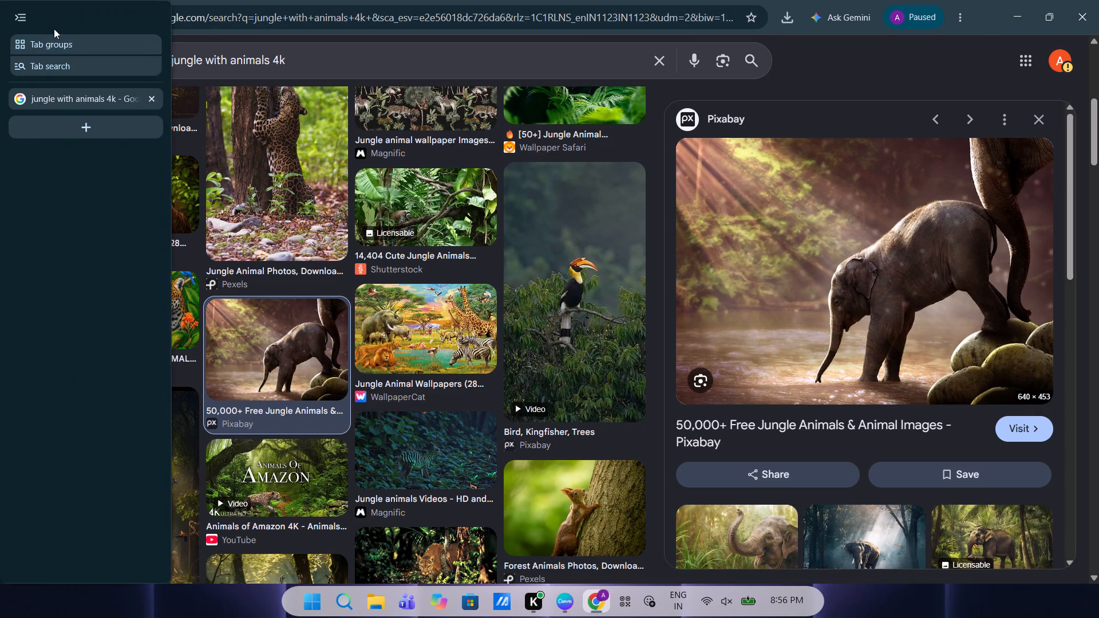
pyautogui.click(15, 126)
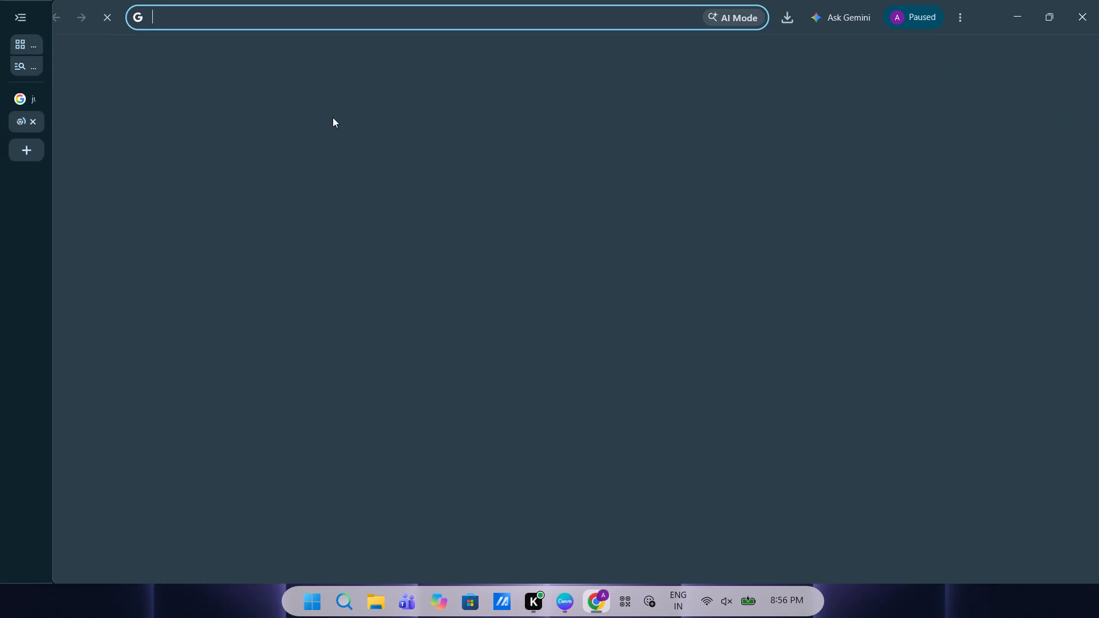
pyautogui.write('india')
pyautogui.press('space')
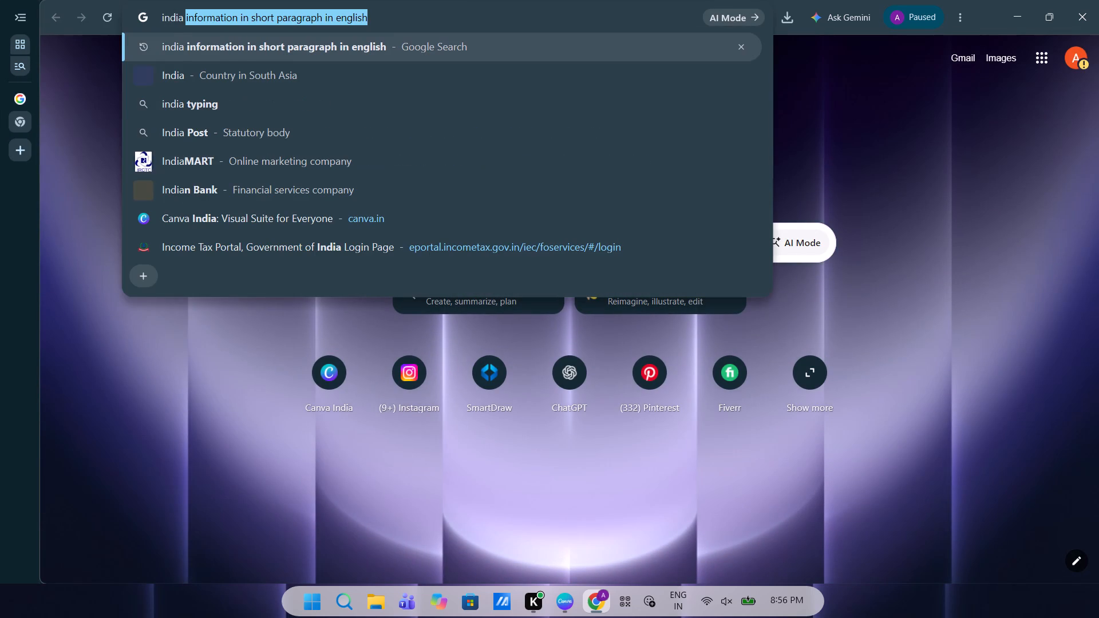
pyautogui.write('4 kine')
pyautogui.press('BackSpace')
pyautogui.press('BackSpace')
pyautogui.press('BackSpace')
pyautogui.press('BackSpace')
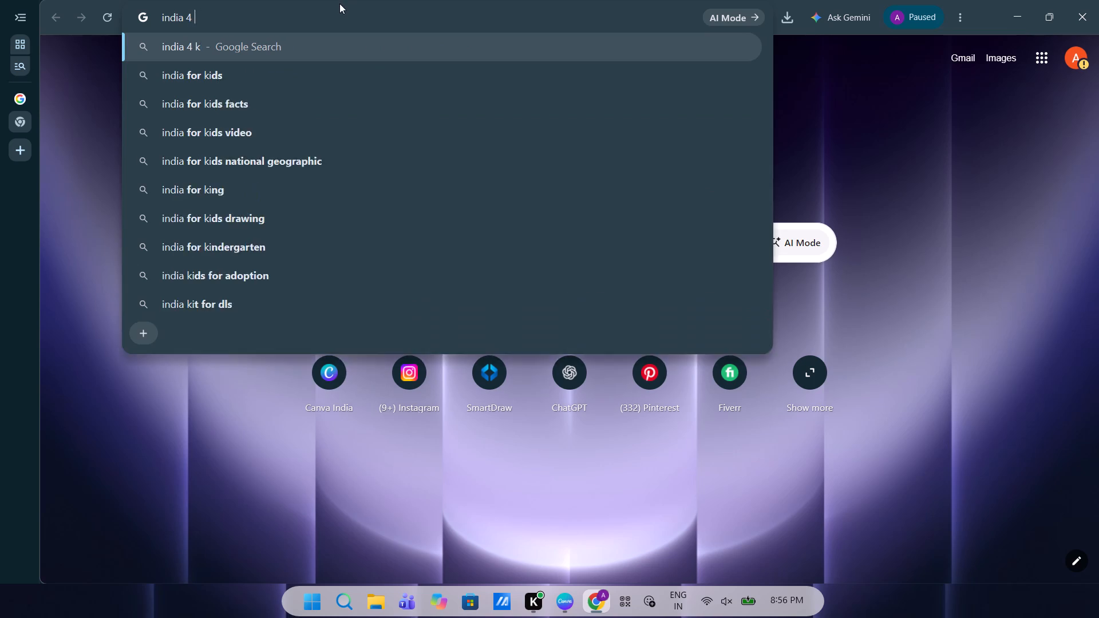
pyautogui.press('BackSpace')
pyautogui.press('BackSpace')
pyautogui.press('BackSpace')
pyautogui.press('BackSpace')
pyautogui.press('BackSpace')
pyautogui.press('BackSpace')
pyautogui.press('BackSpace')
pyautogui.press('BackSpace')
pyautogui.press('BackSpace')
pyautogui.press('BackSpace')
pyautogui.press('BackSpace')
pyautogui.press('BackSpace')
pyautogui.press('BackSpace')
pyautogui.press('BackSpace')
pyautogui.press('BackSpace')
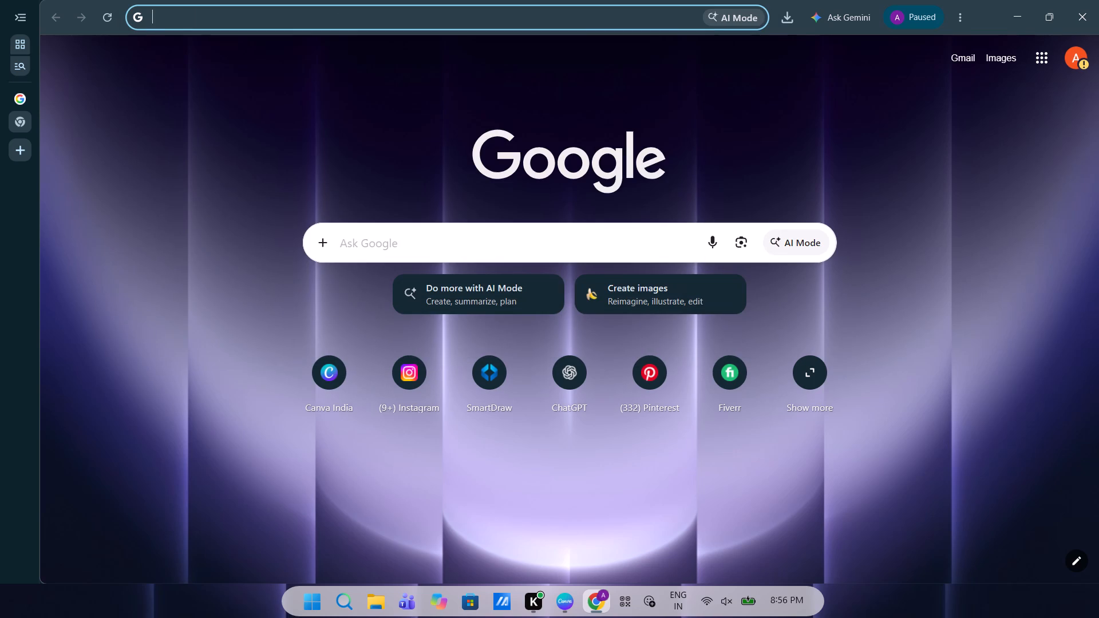
# Search Google for "4 lines fro india" and switch to the corrected query "4 lines for india".
pyautogui.write('4')
pyautogui.press('space')
pyautogui.write('lines')
pyautogui.press('space')
pyautogui.write('fro')
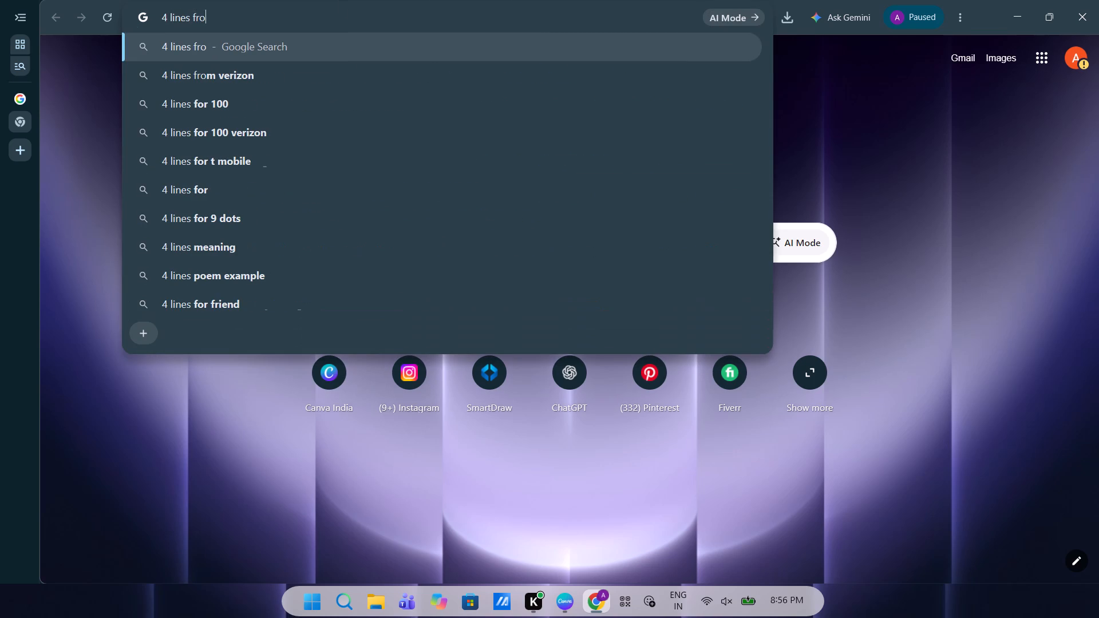
pyautogui.press('space')
pyautogui.write('india')
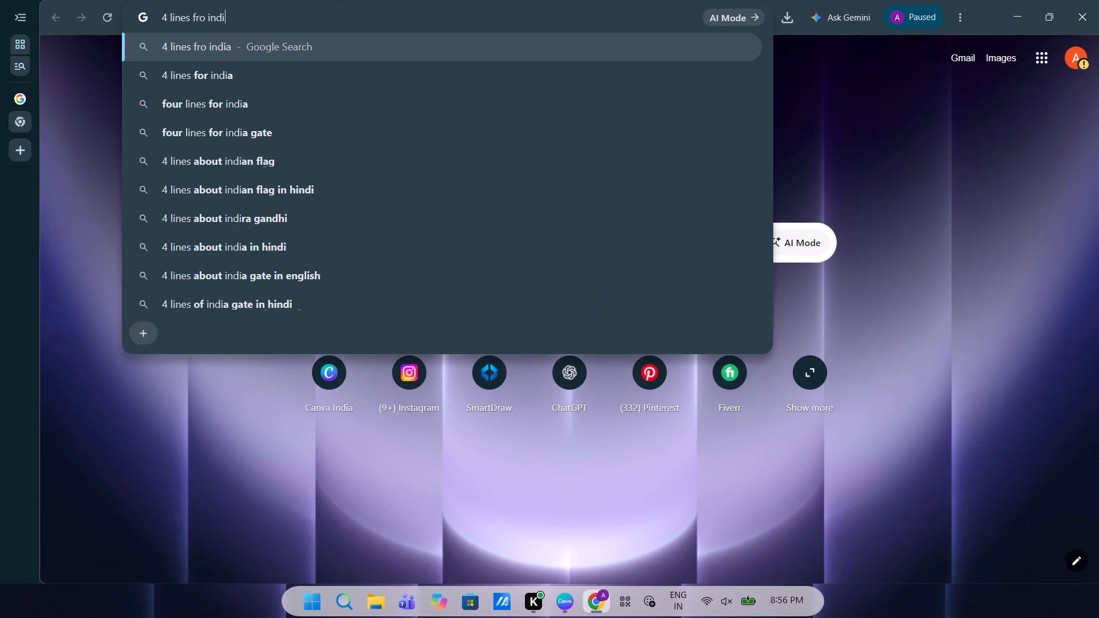
pyautogui.press('Return')
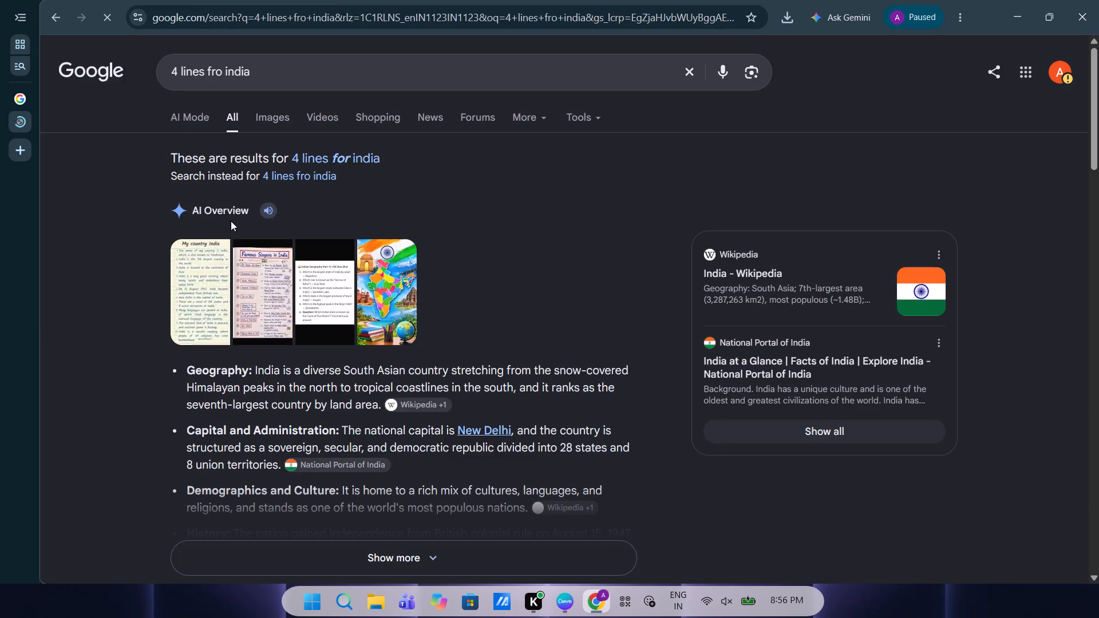
pyautogui.click(328, 159)
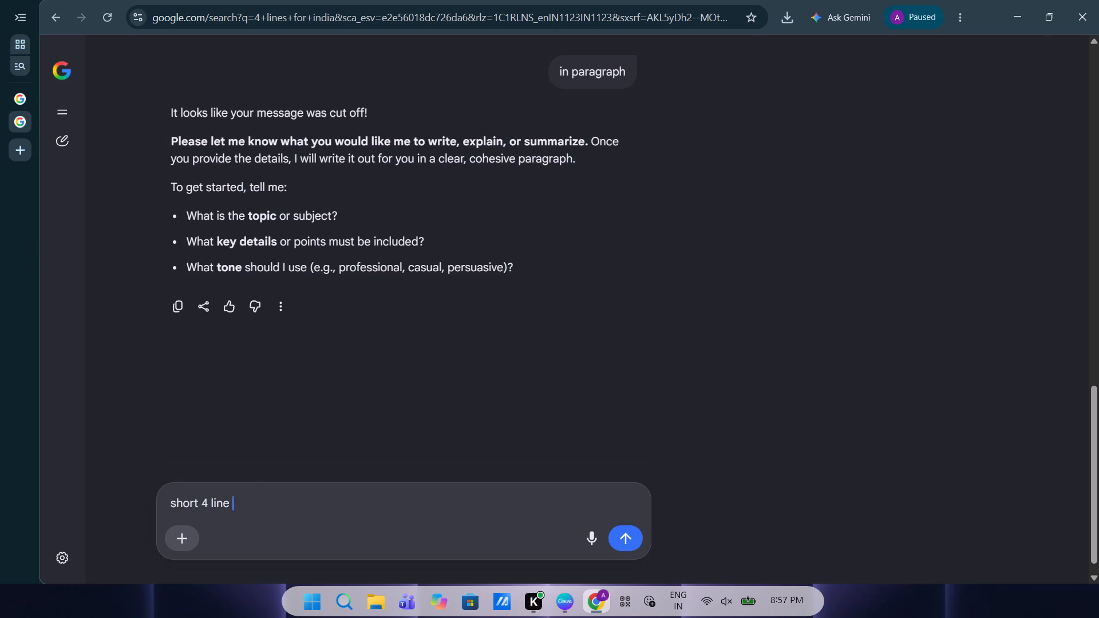
pyautogui.press('BackSpace')
pyautogui.press('BackSpace')
pyautogui.press('BackSpace')
pyautogui.press('BackSpace')
pyautogui.press('BackSpace')
pyautogui.press('BackSpace')
pyautogui.press('BackSpace')
pyautogui.write('paragrapg')
pyautogui.press('BackSpace')
pyautogui.press('BackSpace')
pyautogui.write('gh of india')
pyautogui.press('Return')
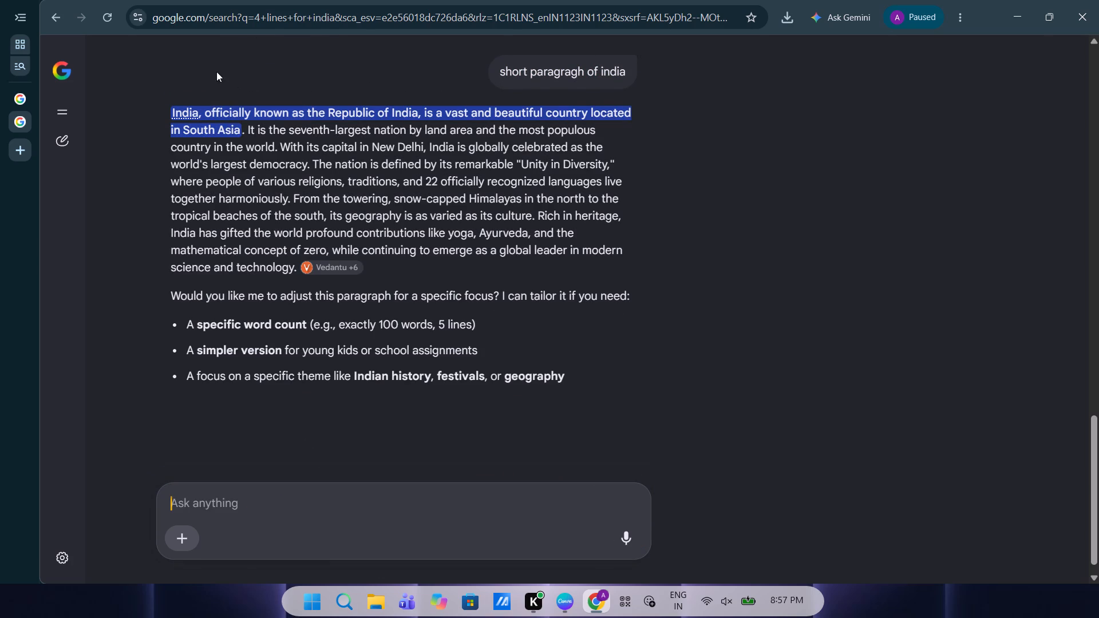
# Copy the India paragraph's first three sentences, from "India, officially known as" through "world's largest democracy.".
pyautogui.moveTo(169, 110); pyautogui.dragTo(311, 180)
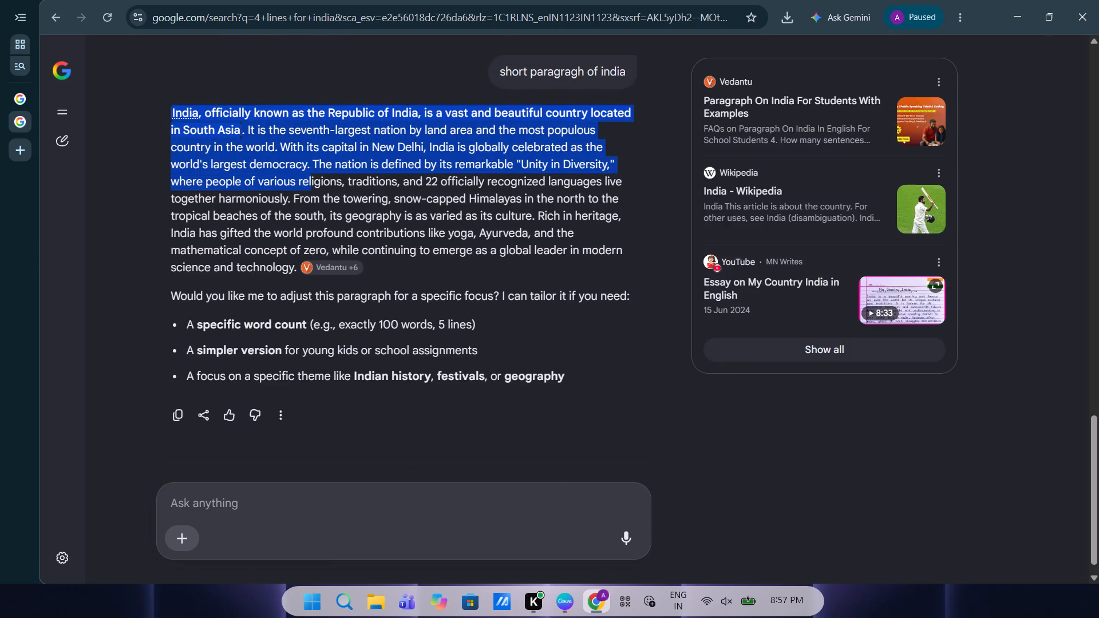
pyautogui.moveTo(311, 180); pyautogui.dragTo(311, 170)
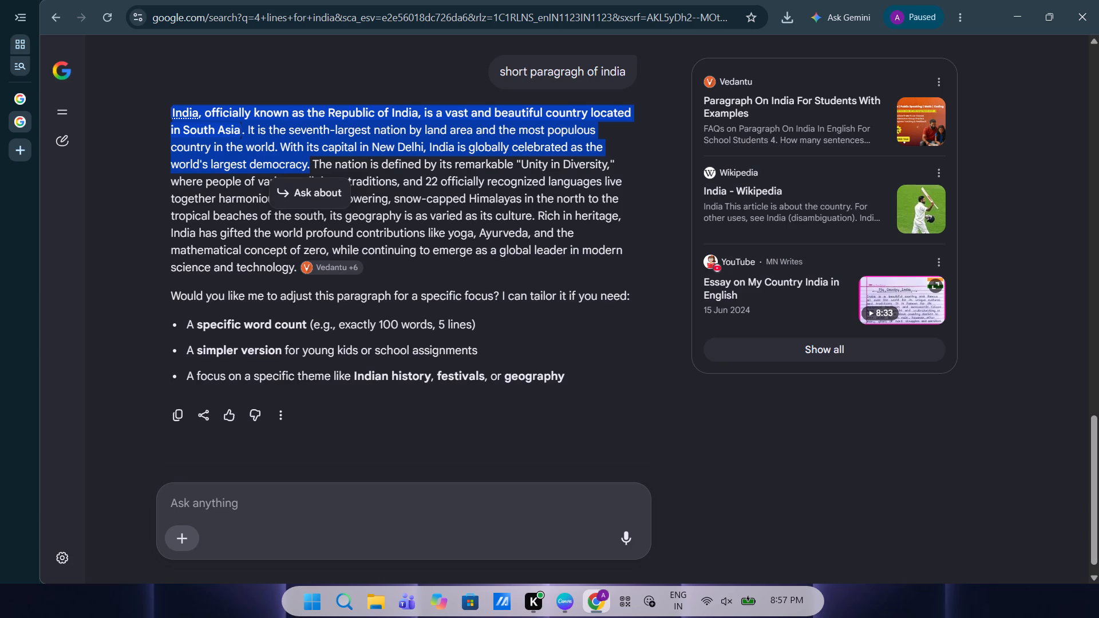
pyautogui.hotkey('ctrl', 'c')
pyautogui.hotkey('ctrl', 'v')
# Switch to Canva and add a text box below the INDIA title containing the copied India paragraph.
pyautogui.click(564, 611)
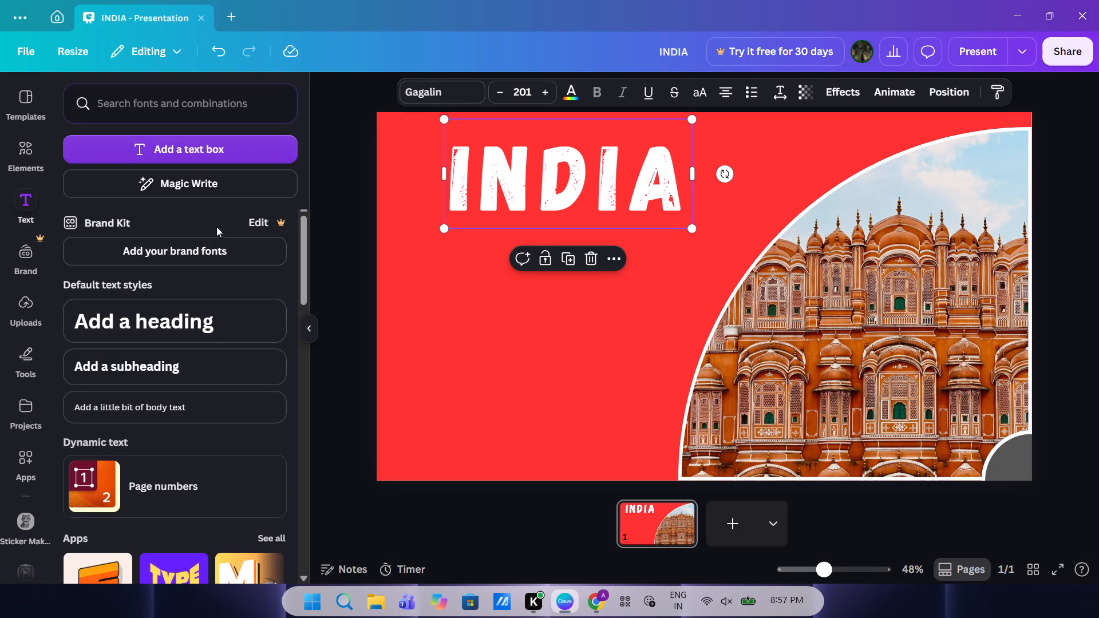
pyautogui.click(212, 146)
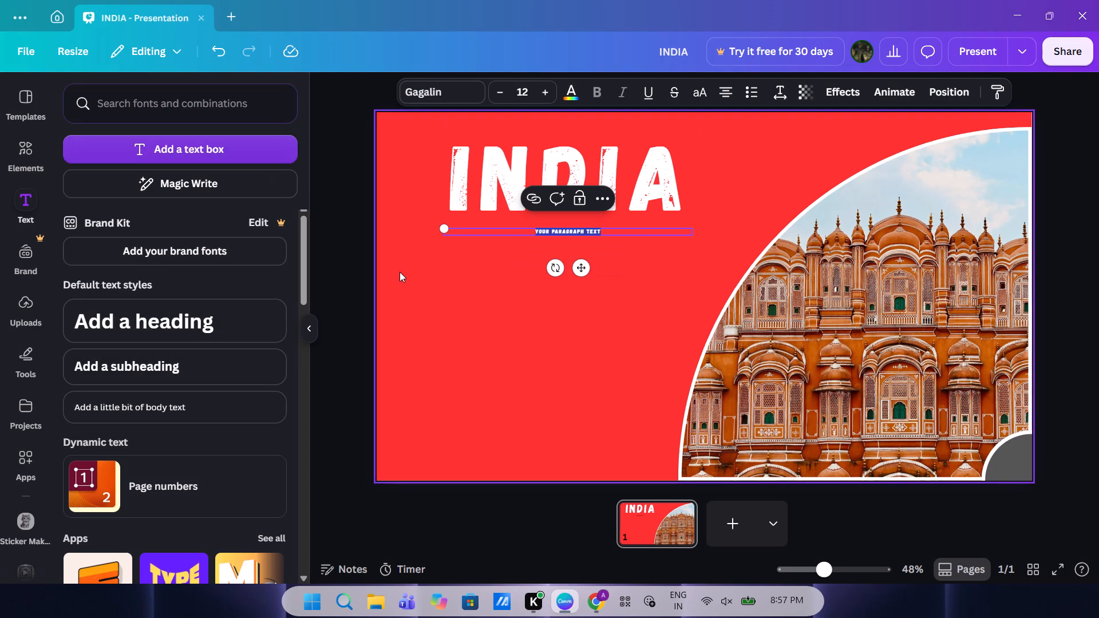
pyautogui.hotkey('ctrl', 'v')
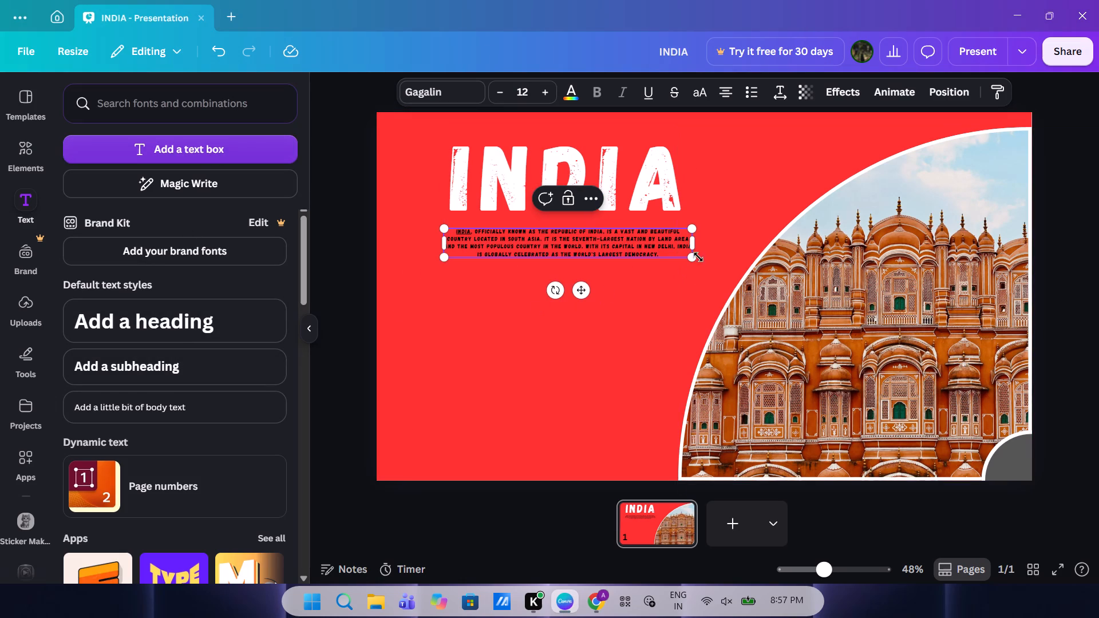
# Enlarge the India paragraph to font size 25.5 and narrow it to eight lines, fitting it between the slide's left edge and the photo wheel.
pyautogui.moveTo(695, 248); pyautogui.dragTo(673, 257)
pyautogui.moveTo(669, 267); pyautogui.dragTo(737, 362)
pyautogui.moveTo(754, 255); pyautogui.dragTo(697, 262)
pyautogui.moveTo(693, 292); pyautogui.dragTo(808, 378)
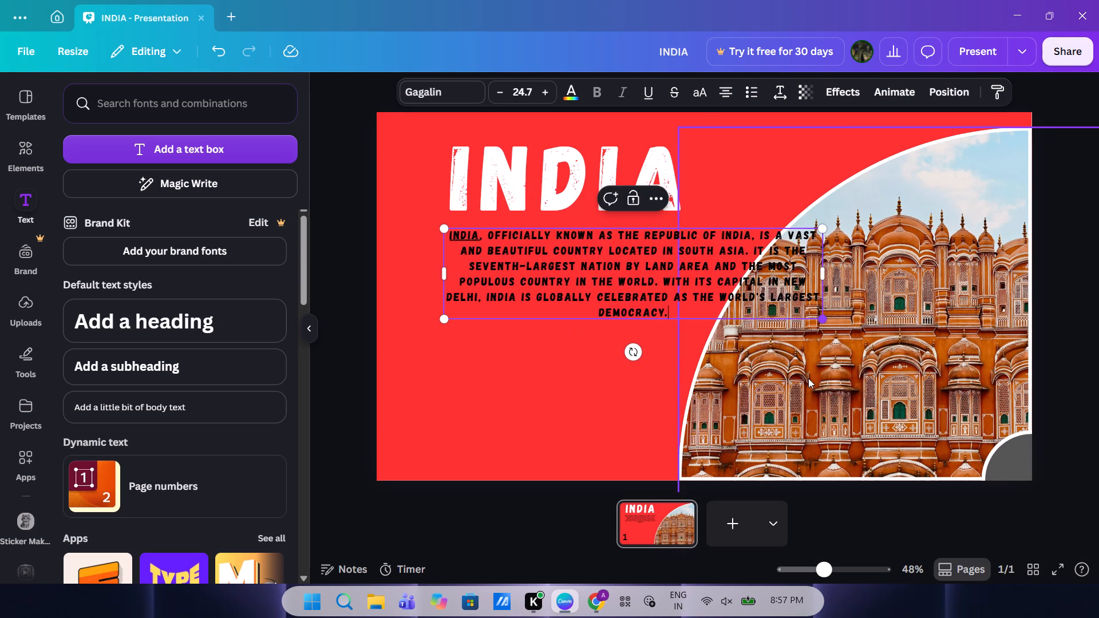
pyautogui.click(701, 338)
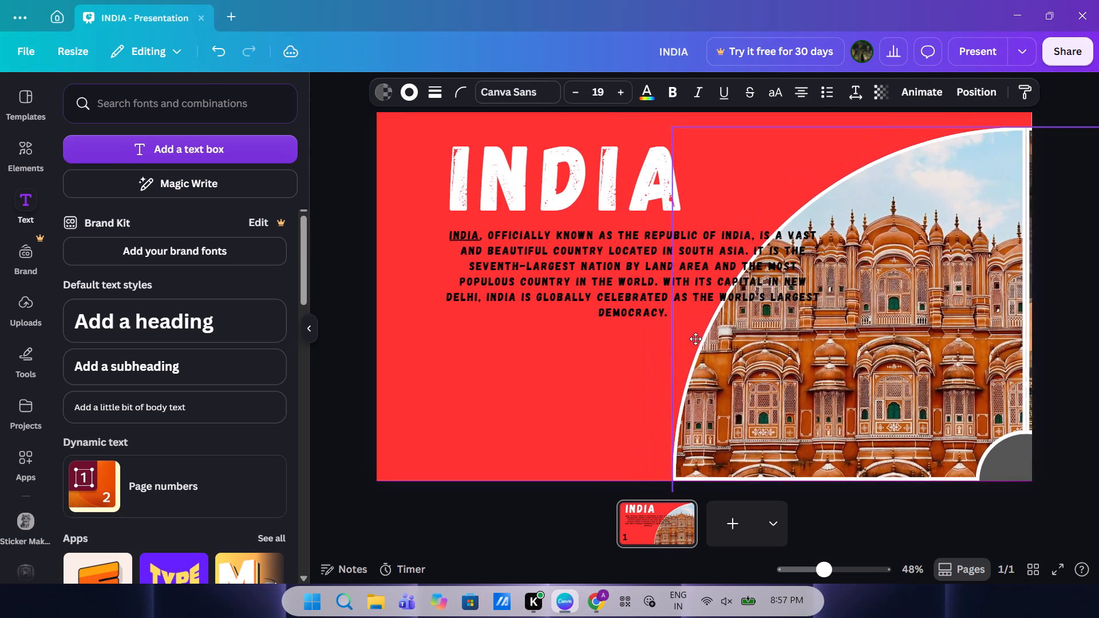
pyautogui.moveTo(582, 292); pyautogui.dragTo(537, 313)
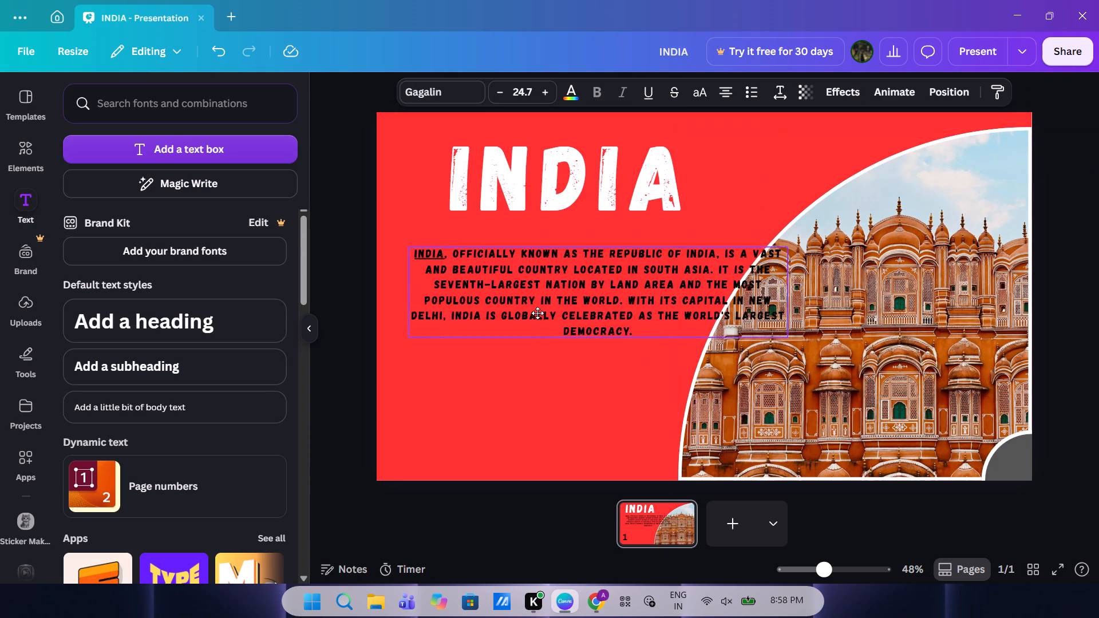
pyautogui.moveTo(537, 313); pyautogui.dragTo(527, 315)
pyautogui.moveTo(767, 253); pyautogui.dragTo(653, 286)
pyautogui.doubleClick(650, 310)
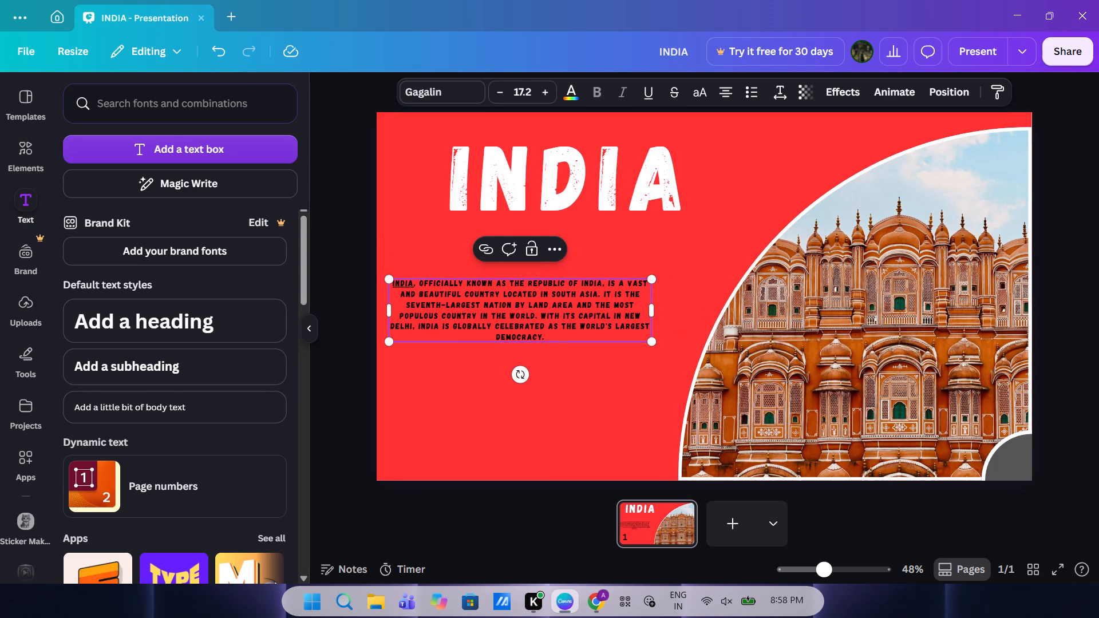
pyautogui.moveTo(657, 310); pyautogui.dragTo(585, 320)
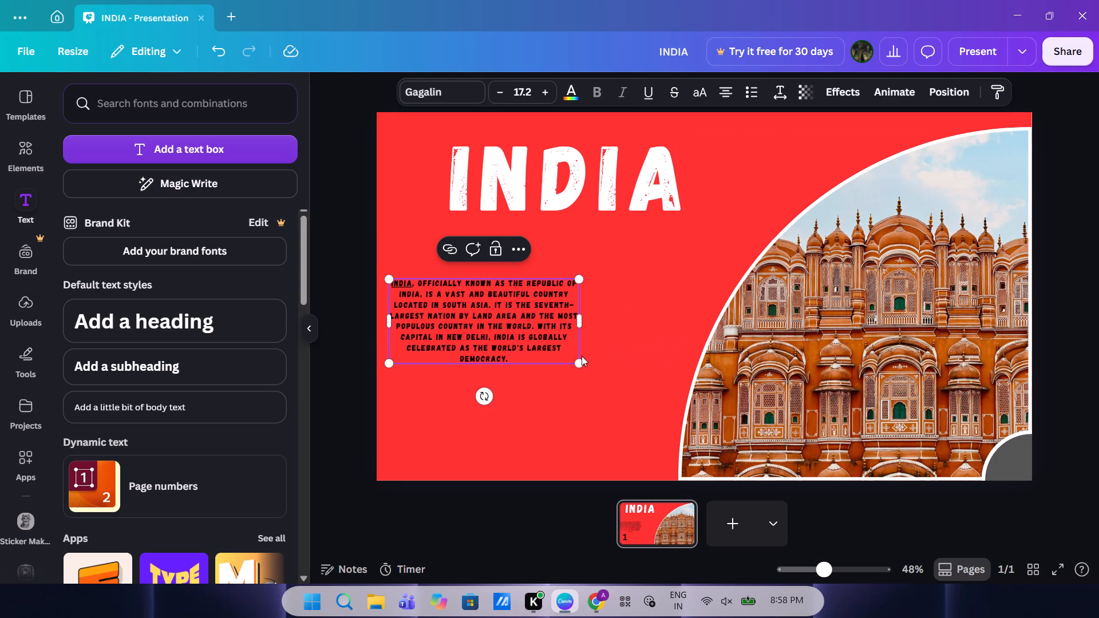
pyautogui.moveTo(579, 368); pyautogui.dragTo(659, 435)
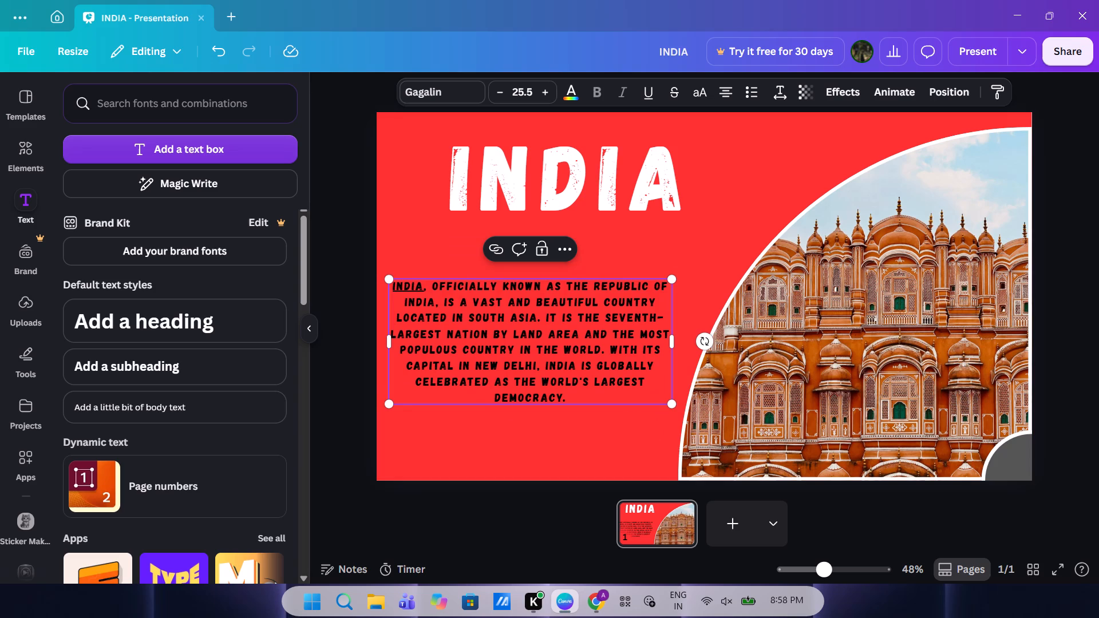
# Change the India paragraph's text colour to white (#ffffff).
pyautogui.moveTo(547, 359); pyautogui.dragTo(558, 334)
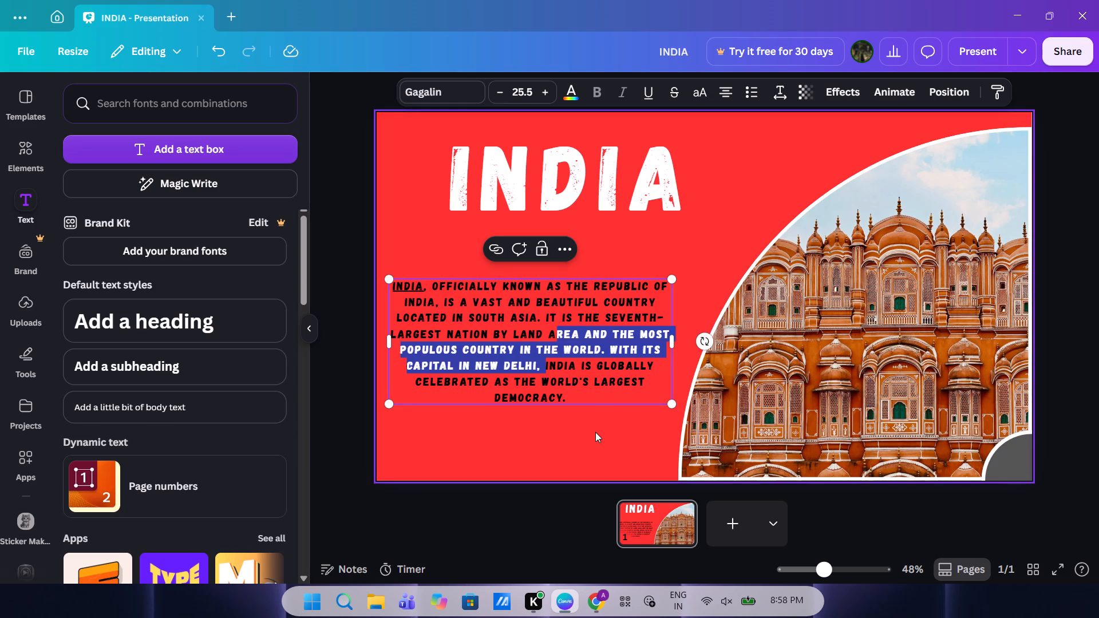
pyautogui.click(595, 432)
pyautogui.rightClick(561, 366)
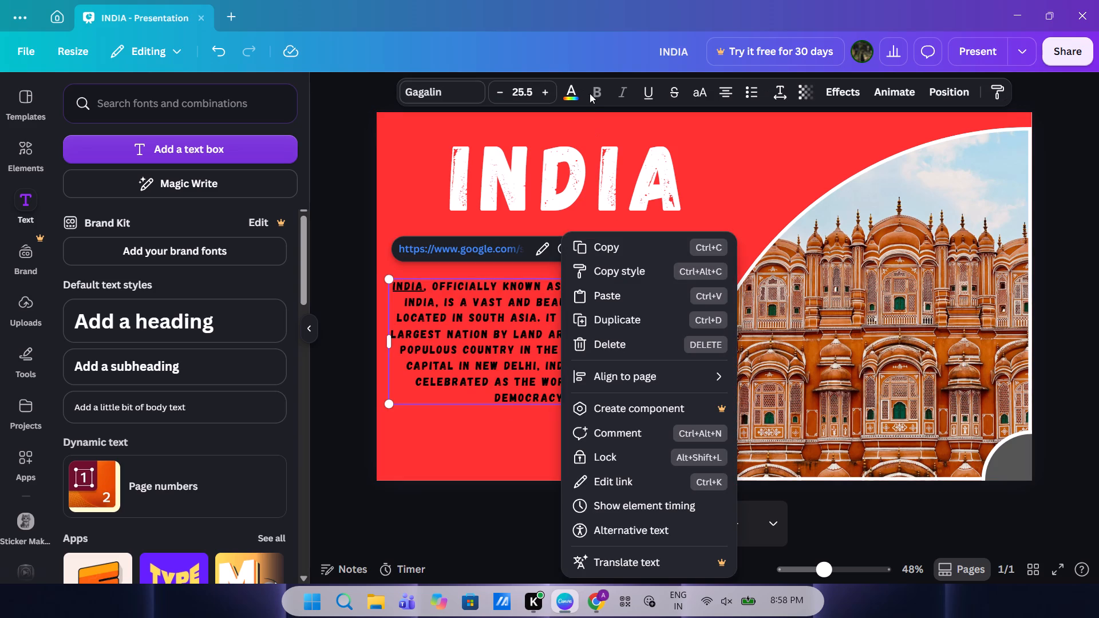
pyautogui.click(577, 92)
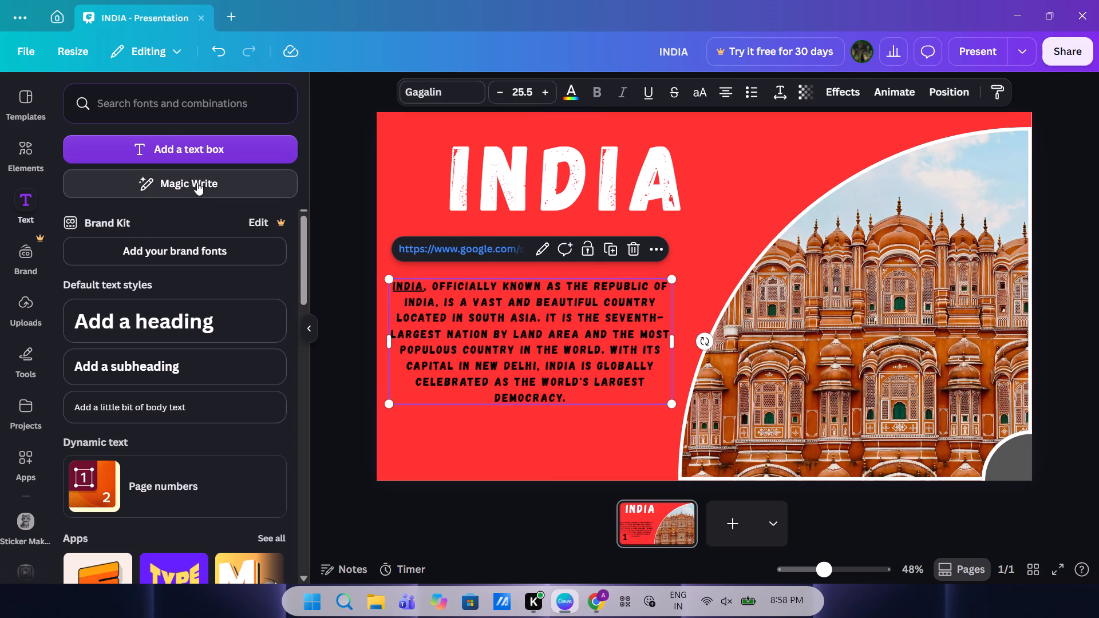
pyautogui.click(560, 101)
pyautogui.click(567, 100)
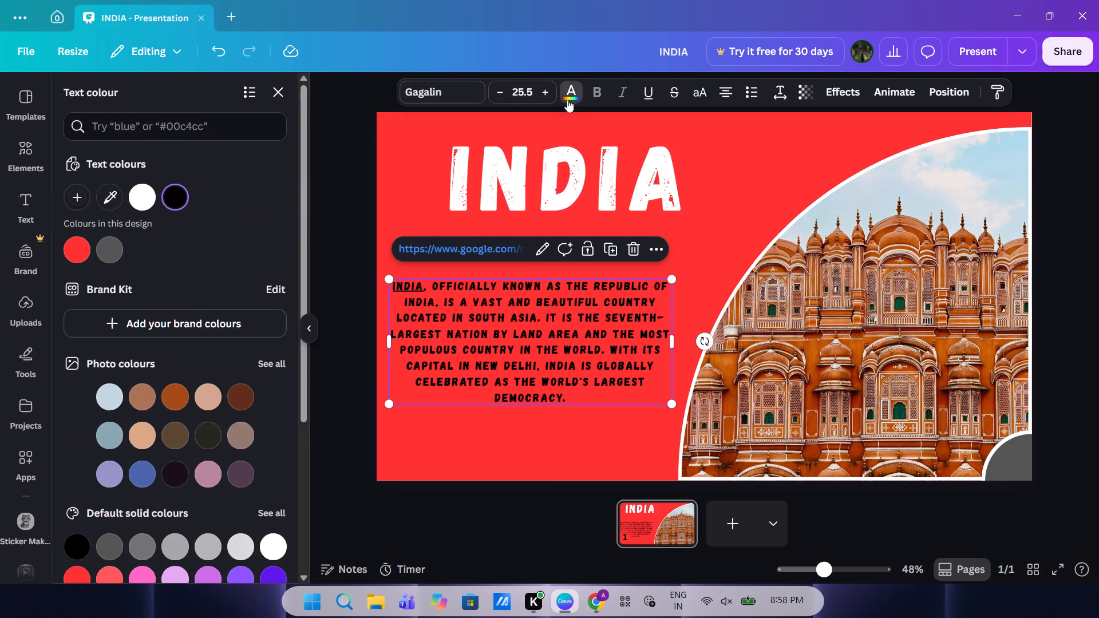
pyautogui.click(141, 194)
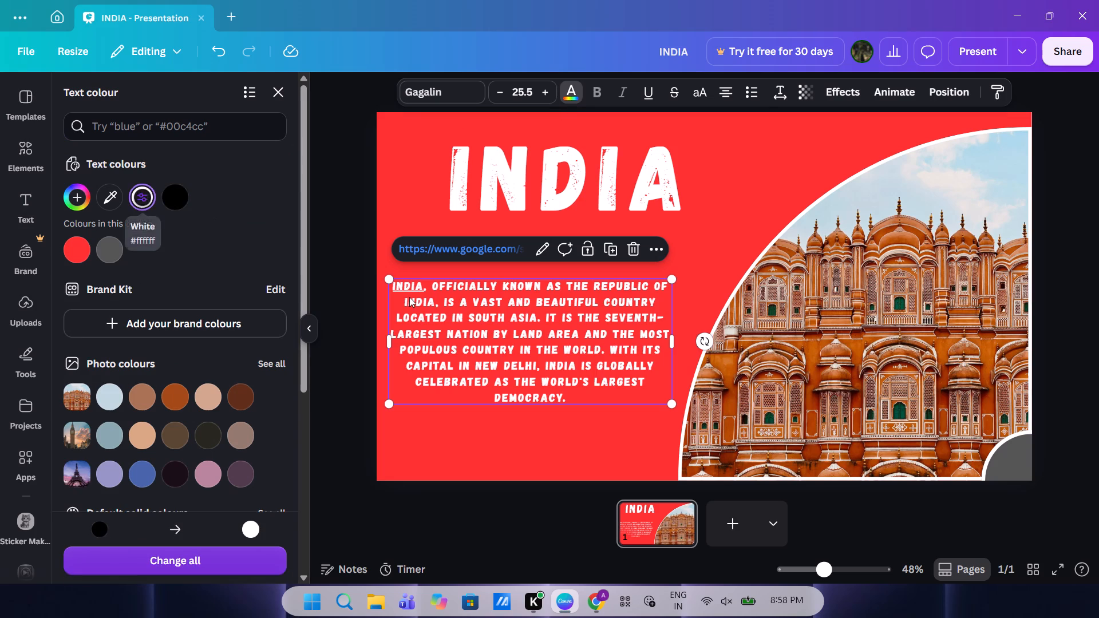
# Centre the India paragraph beneath the INDIA title and lower the title slightly to bring it closer to the paragraph.
pyautogui.moveTo(494, 314); pyautogui.dragTo(508, 289)
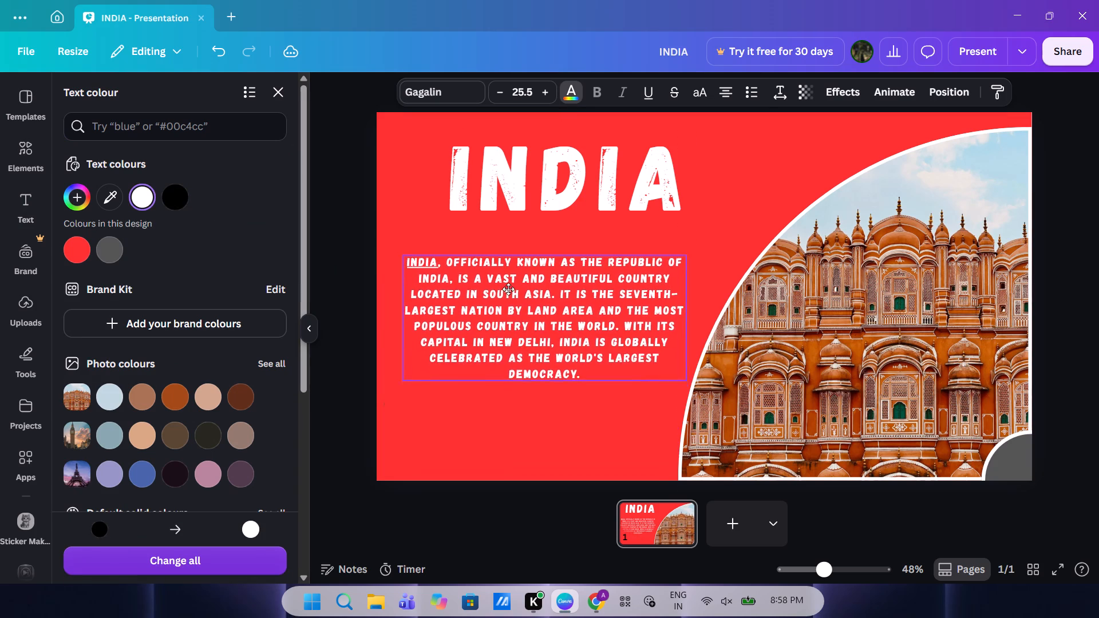
pyautogui.moveTo(508, 289); pyautogui.dragTo(532, 281)
pyautogui.moveTo(524, 173); pyautogui.dragTo(523, 181)
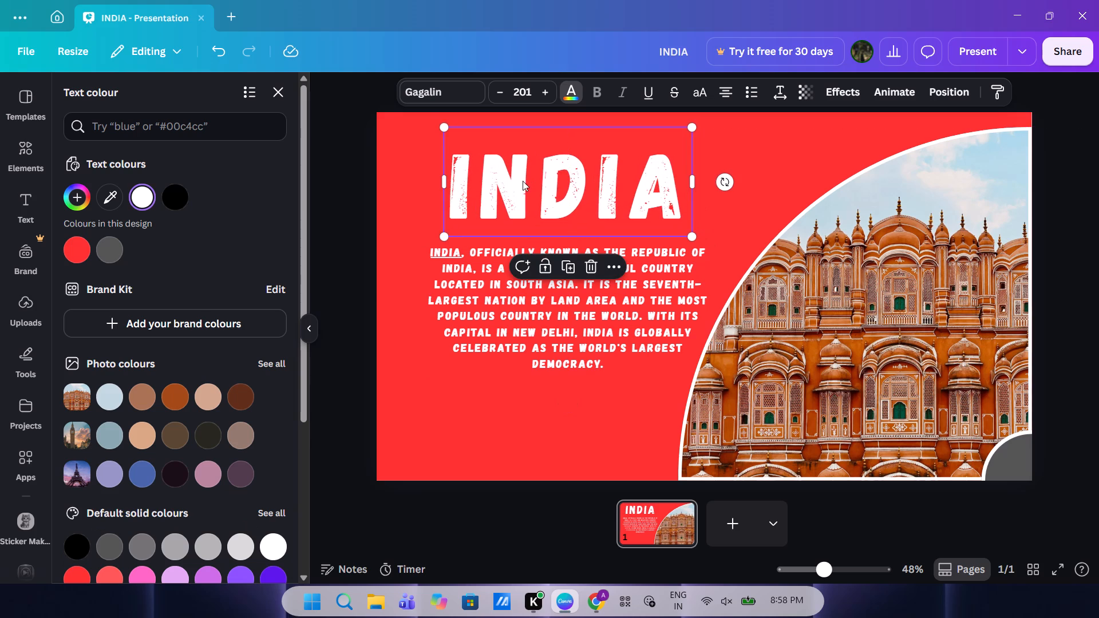
pyautogui.click(350, 213)
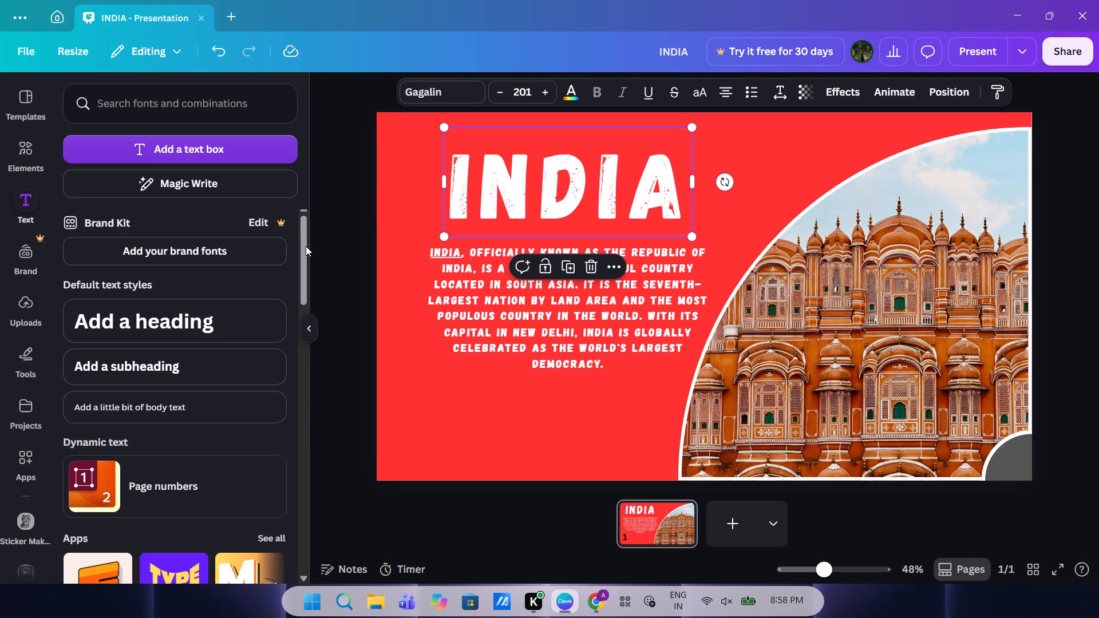
# Duplicate the finished India slide as page 2.
pyautogui.click(856, 317)
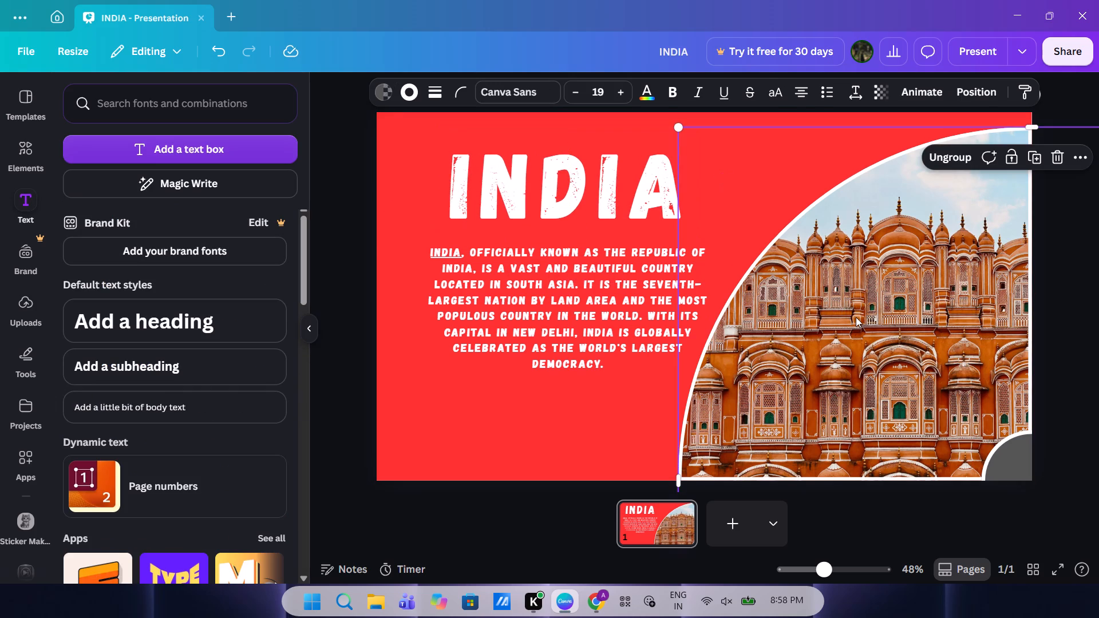
pyautogui.click(661, 531)
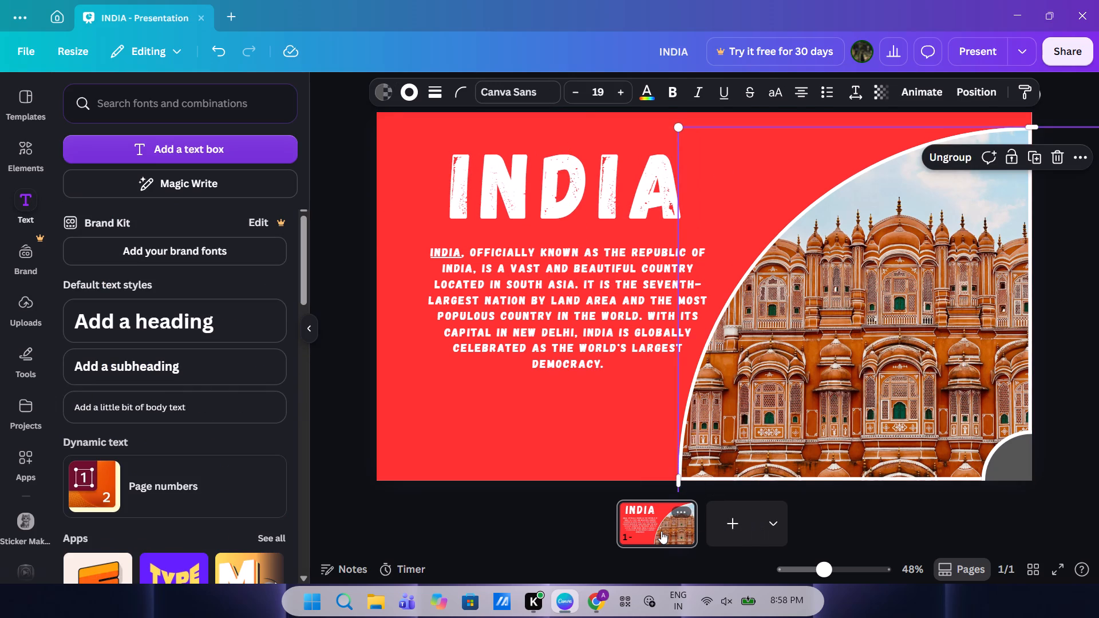
pyautogui.rightClick(661, 531)
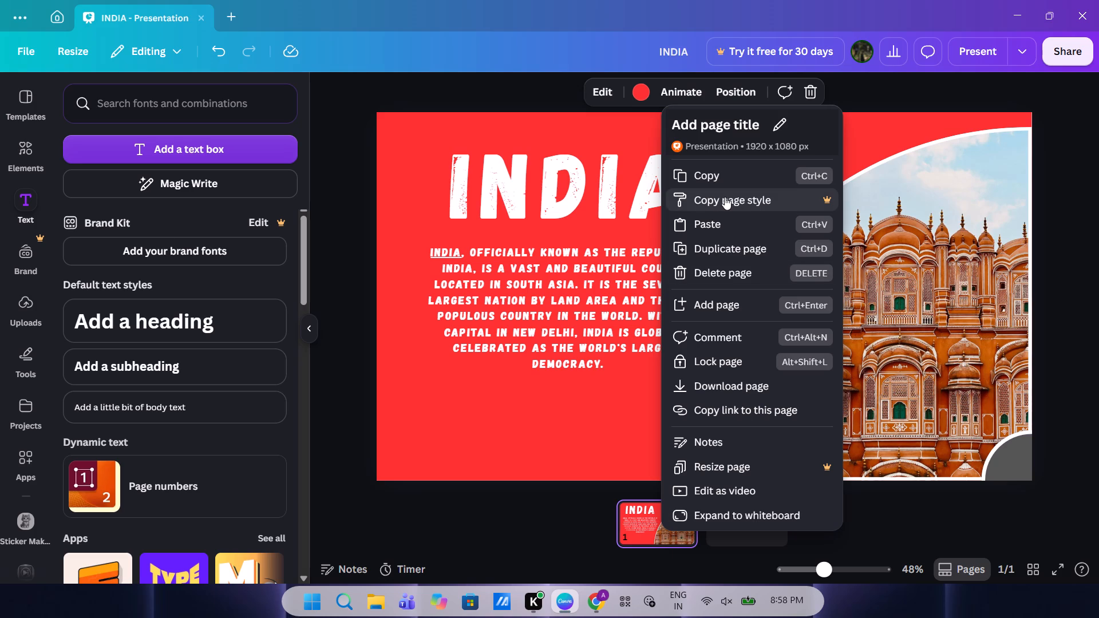
pyautogui.click(737, 247)
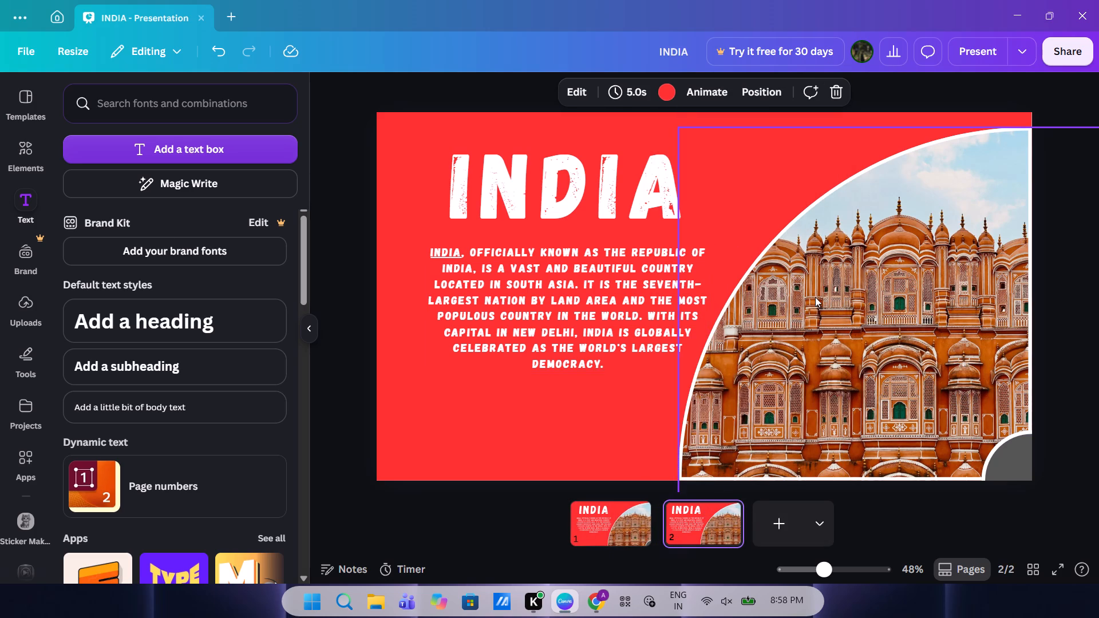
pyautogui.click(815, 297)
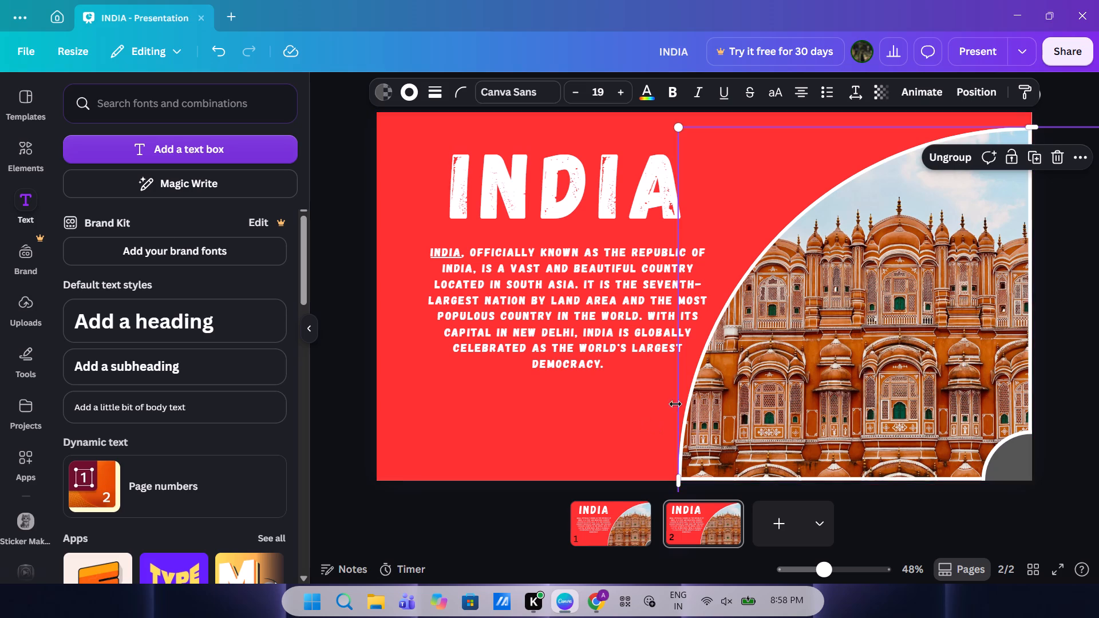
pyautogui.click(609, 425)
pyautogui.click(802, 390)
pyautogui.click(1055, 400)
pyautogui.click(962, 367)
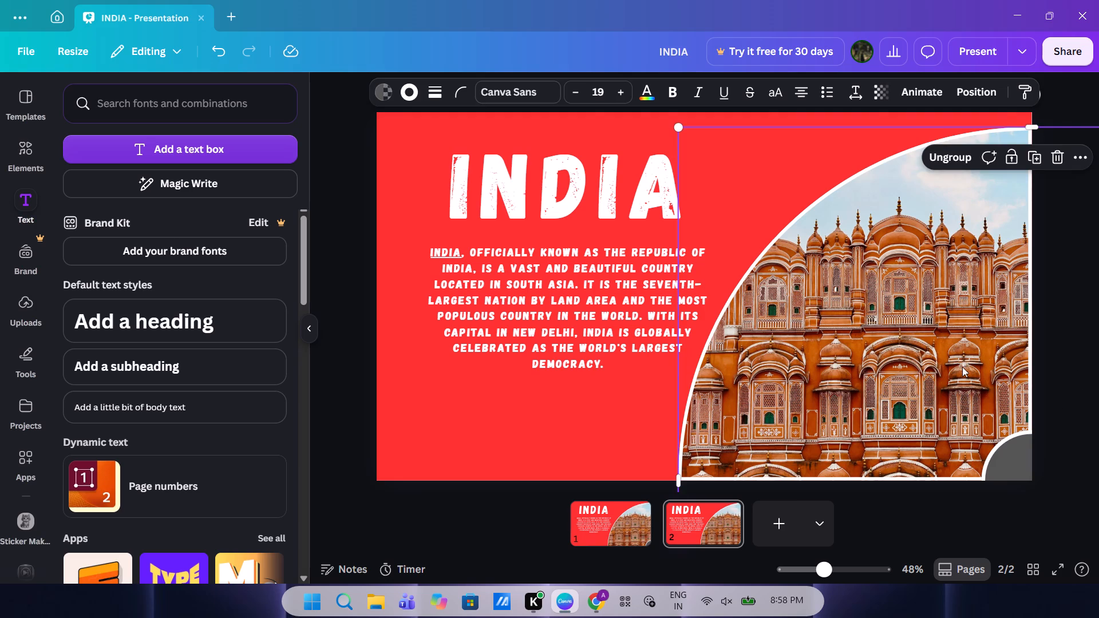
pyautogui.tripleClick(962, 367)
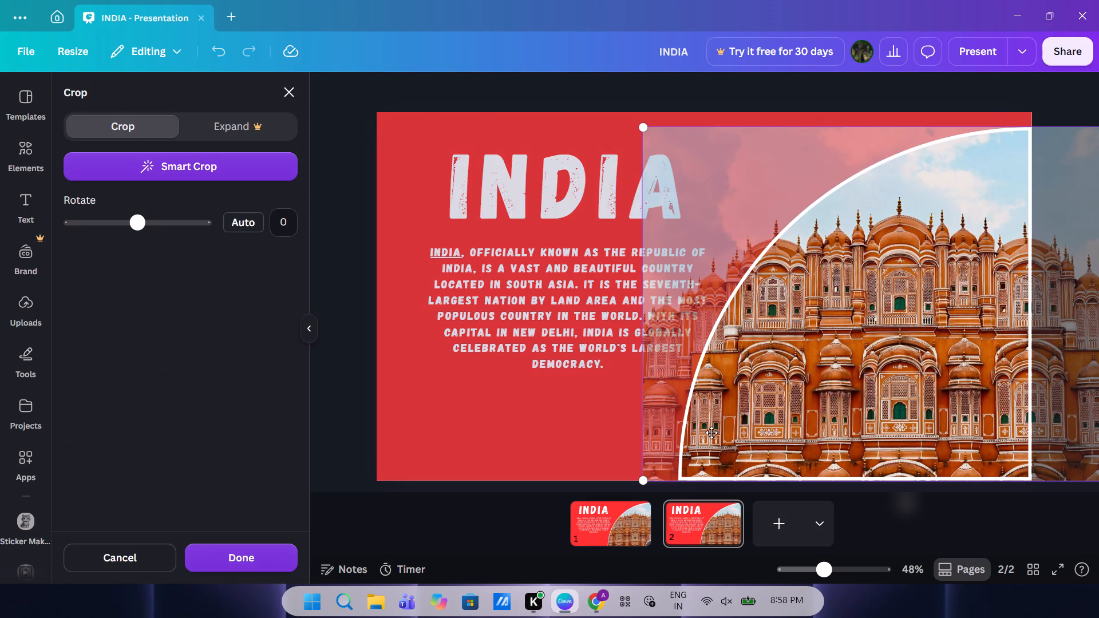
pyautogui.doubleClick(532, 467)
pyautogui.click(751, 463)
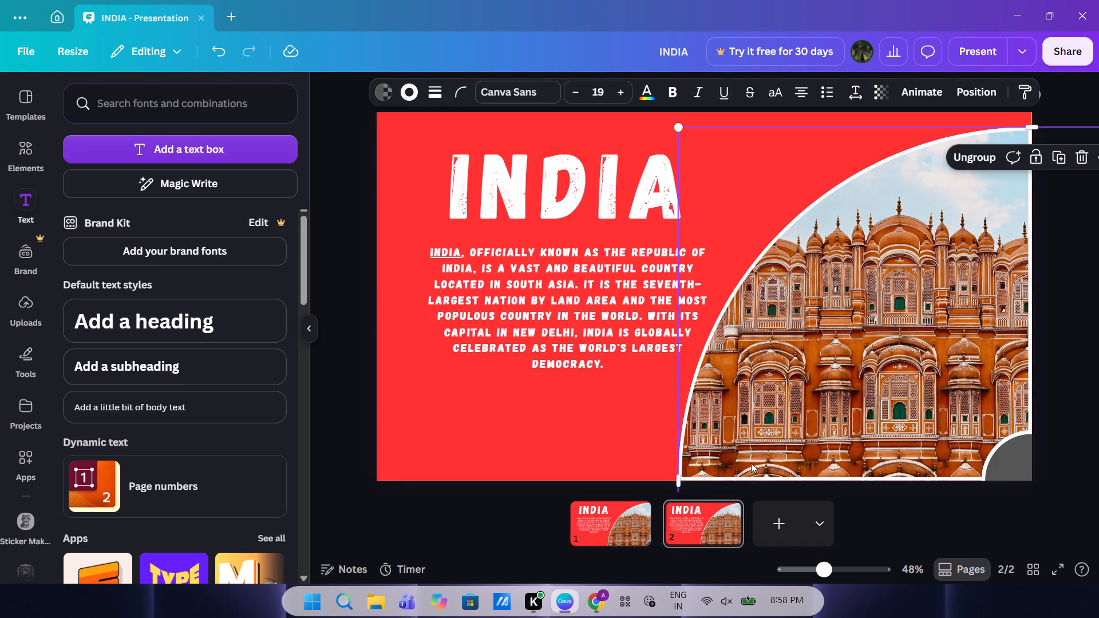
# Rotate page 2's photo wheel about a quarter turn counterclockwise to bring up London, and place its hub at the slide's bottom-right corner.
pyautogui.moveTo(755, 358); pyautogui.dragTo(737, 358)
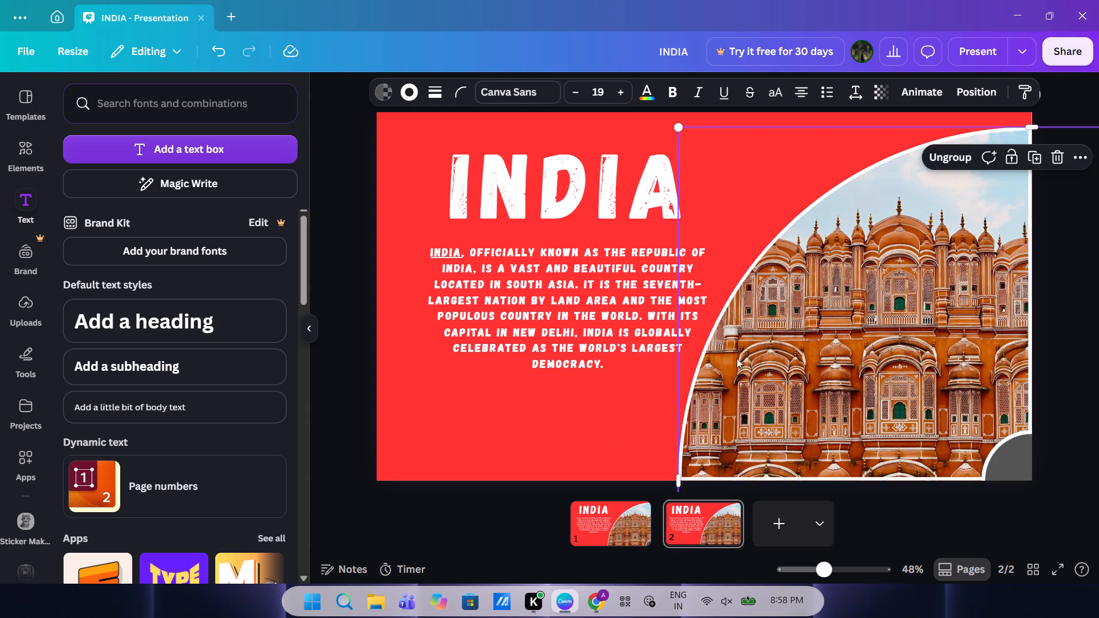
pyautogui.moveTo(737, 358); pyautogui.dragTo(717, 360)
pyautogui.moveTo(898, 296); pyautogui.dragTo(744, 287)
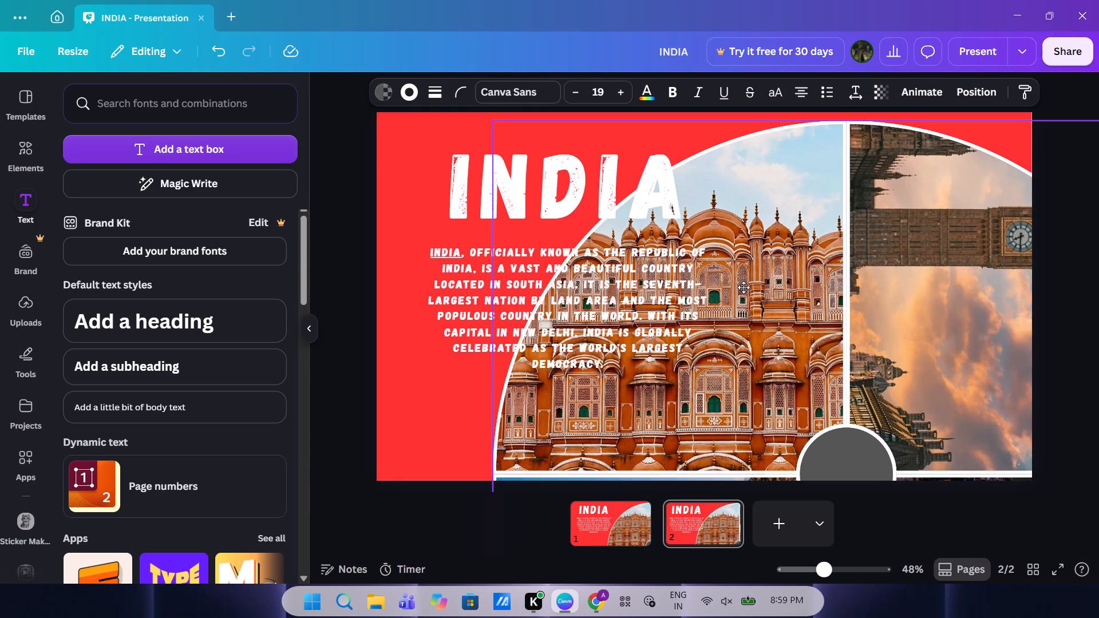
pyautogui.moveTo(836, 309); pyautogui.dragTo(708, 237)
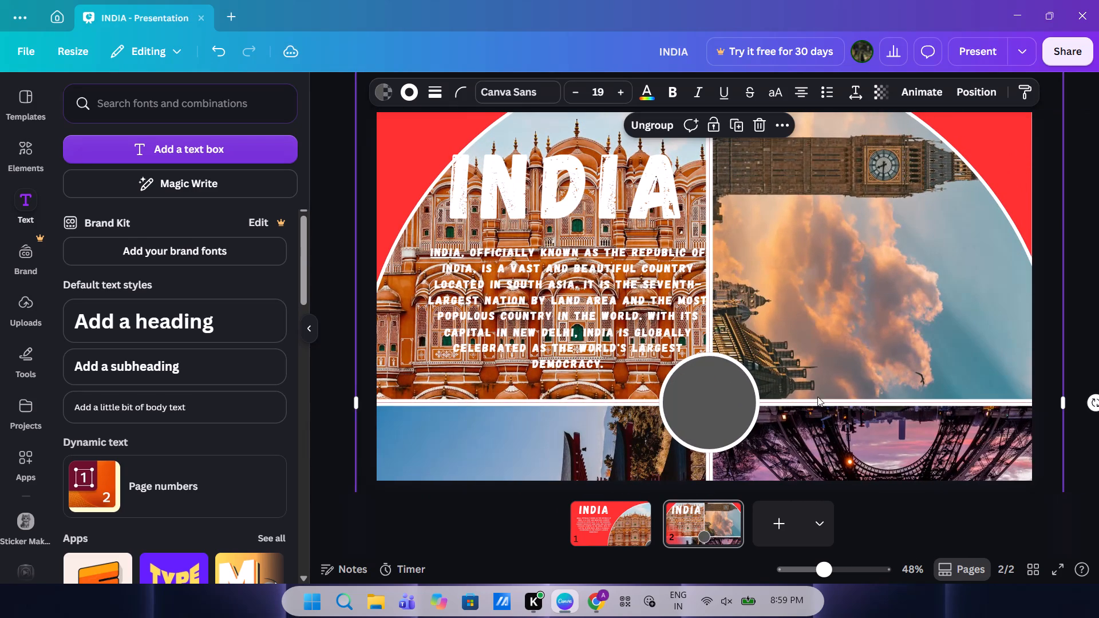
pyautogui.moveTo(1094, 403); pyautogui.dragTo(1093, 393)
pyautogui.moveTo(1093, 393); pyautogui.dragTo(706, 215)
pyautogui.moveTo(709, 391); pyautogui.dragTo(991, 437)
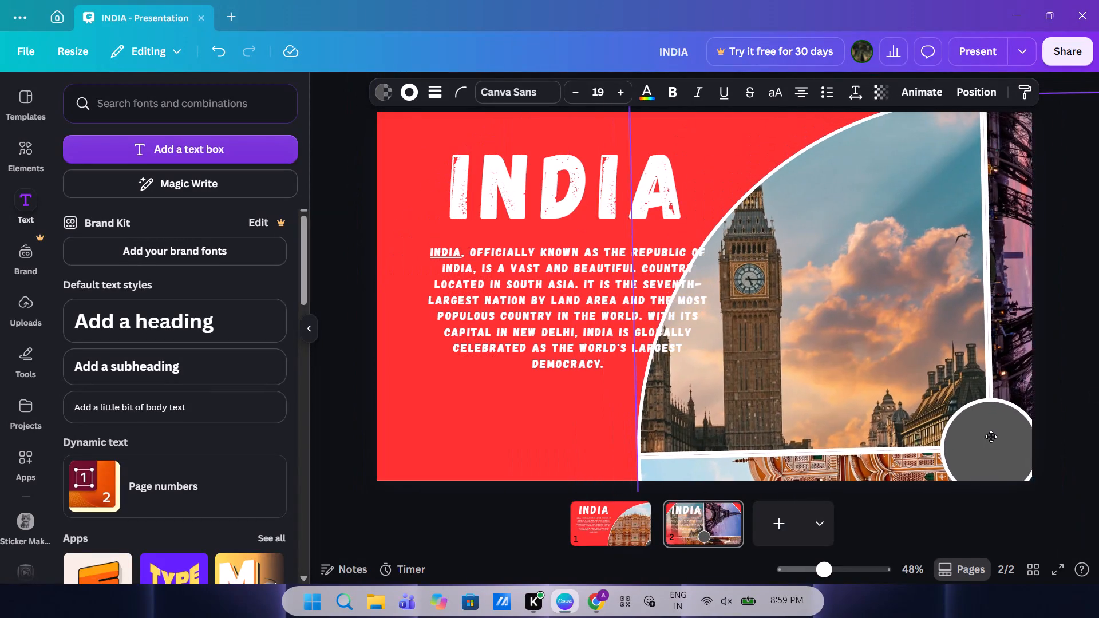
pyautogui.moveTo(991, 437); pyautogui.dragTo(1029, 465)
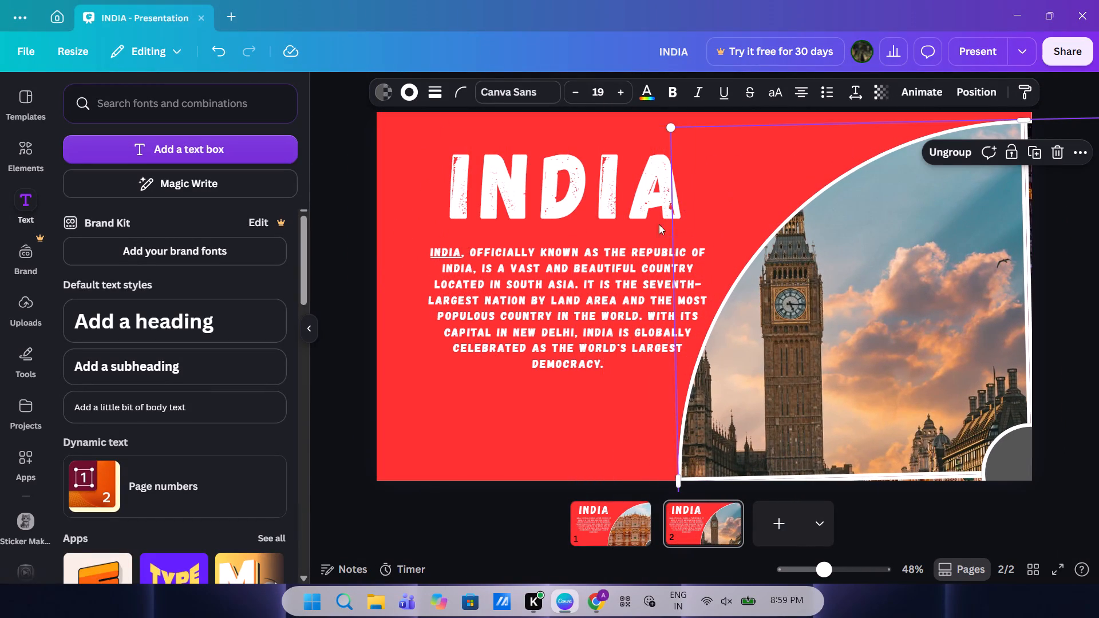
pyautogui.moveTo(752, 404); pyautogui.dragTo(756, 391)
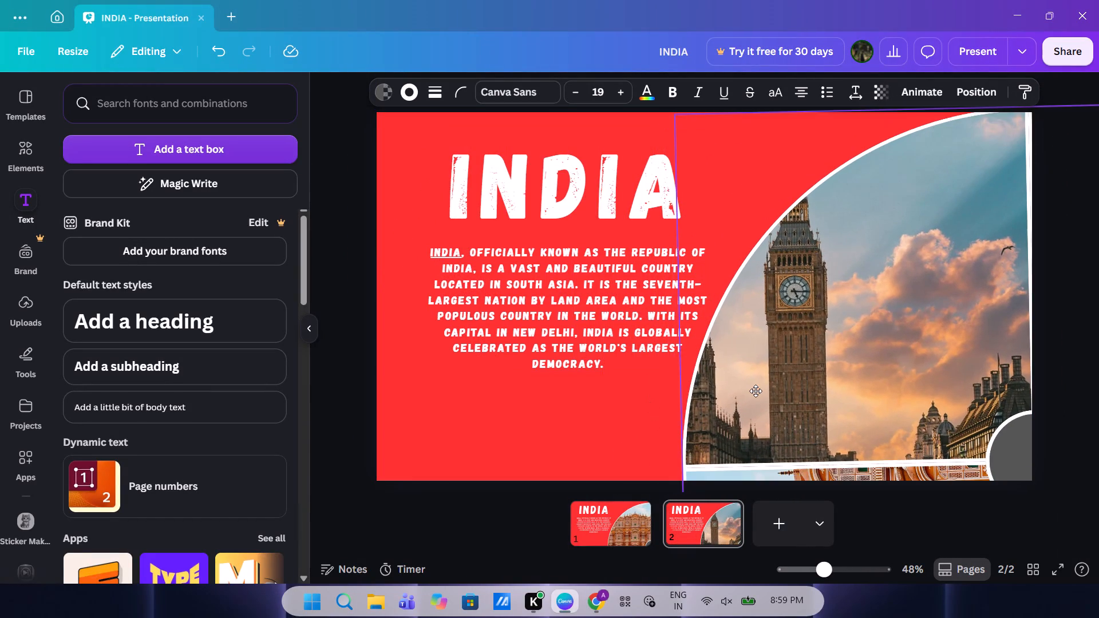
pyautogui.moveTo(756, 391); pyautogui.dragTo(745, 410)
# Straighten the London wheel on page 2 so its photo borders are level, and place its hub at the slide's bottom-right corner.
pyautogui.moveTo(873, 292); pyautogui.dragTo(797, 282)
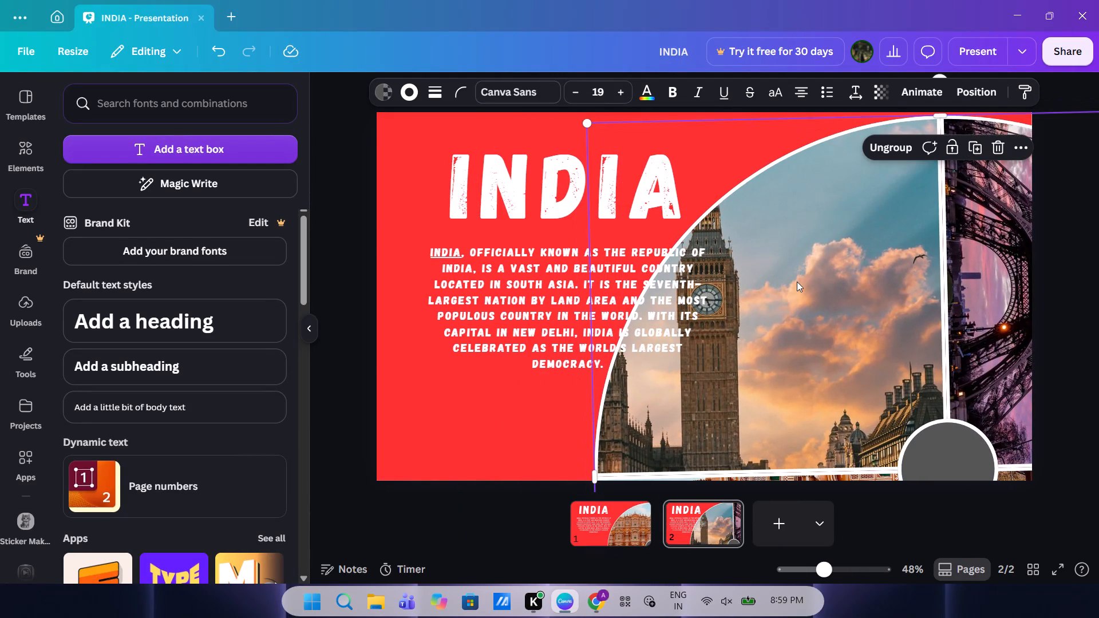
pyautogui.moveTo(758, 291); pyautogui.dragTo(543, 221)
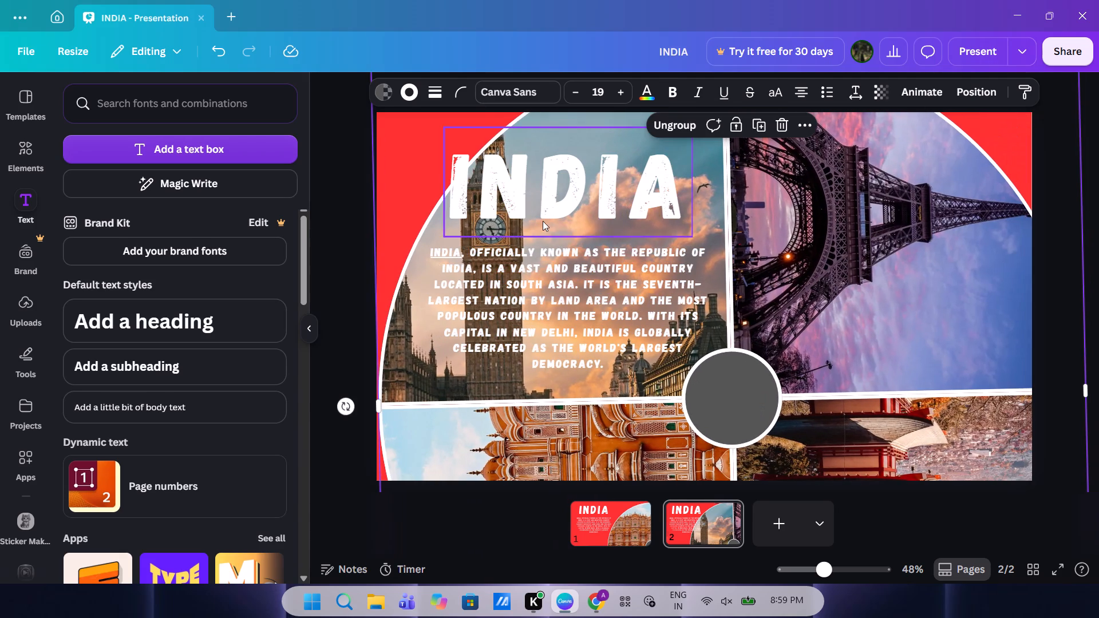
pyautogui.moveTo(842, 313); pyautogui.dragTo(1021, 435)
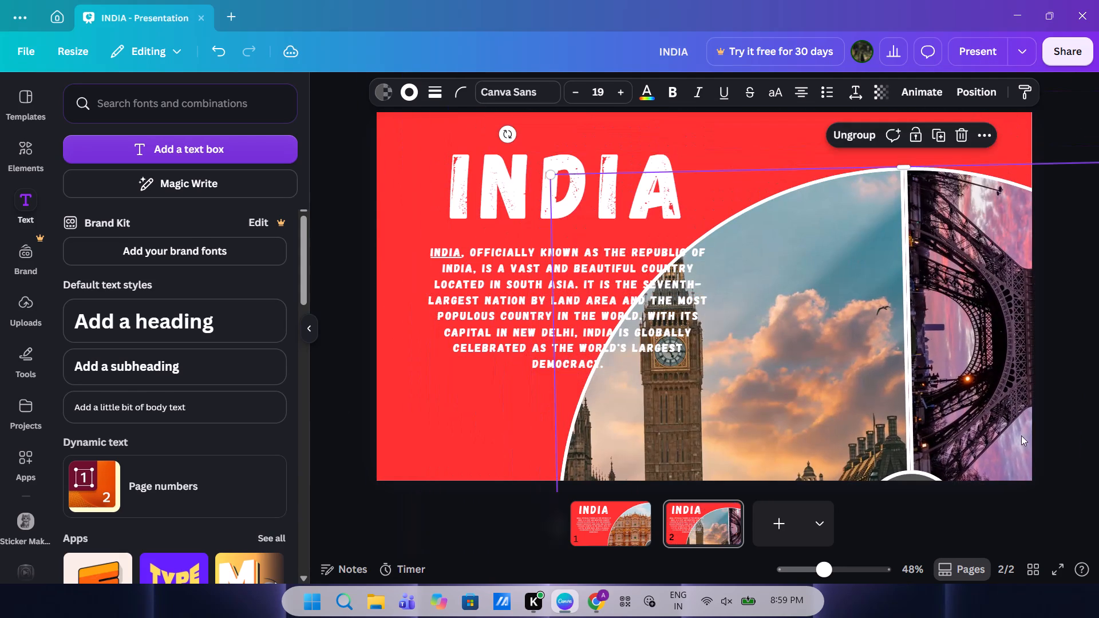
pyautogui.moveTo(917, 477); pyautogui.dragTo(969, 328)
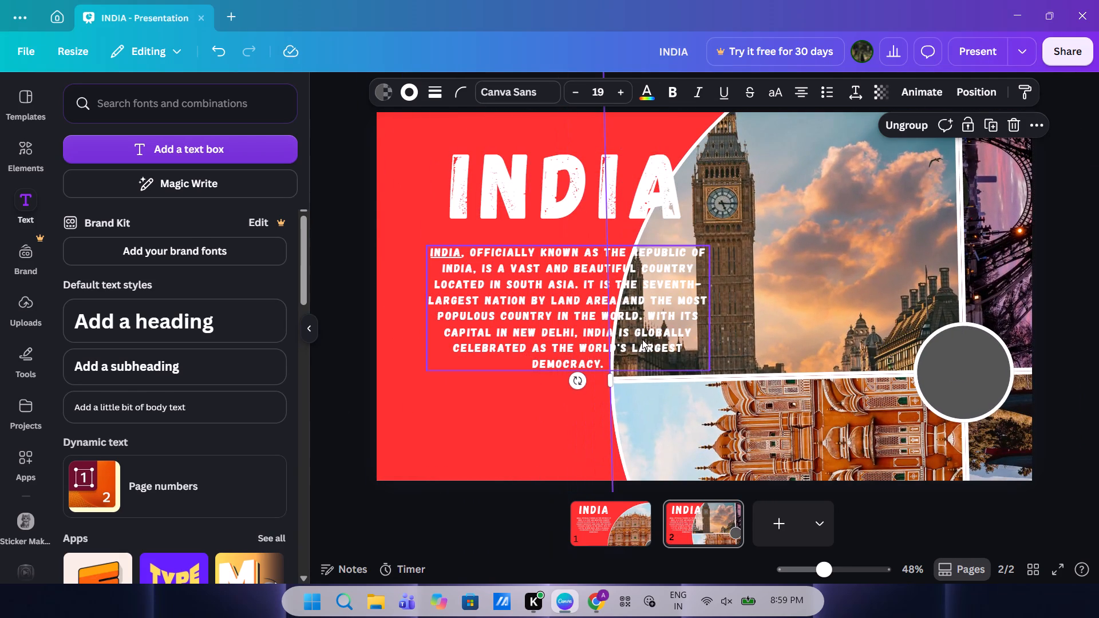
pyautogui.moveTo(576, 380); pyautogui.dragTo(586, 366)
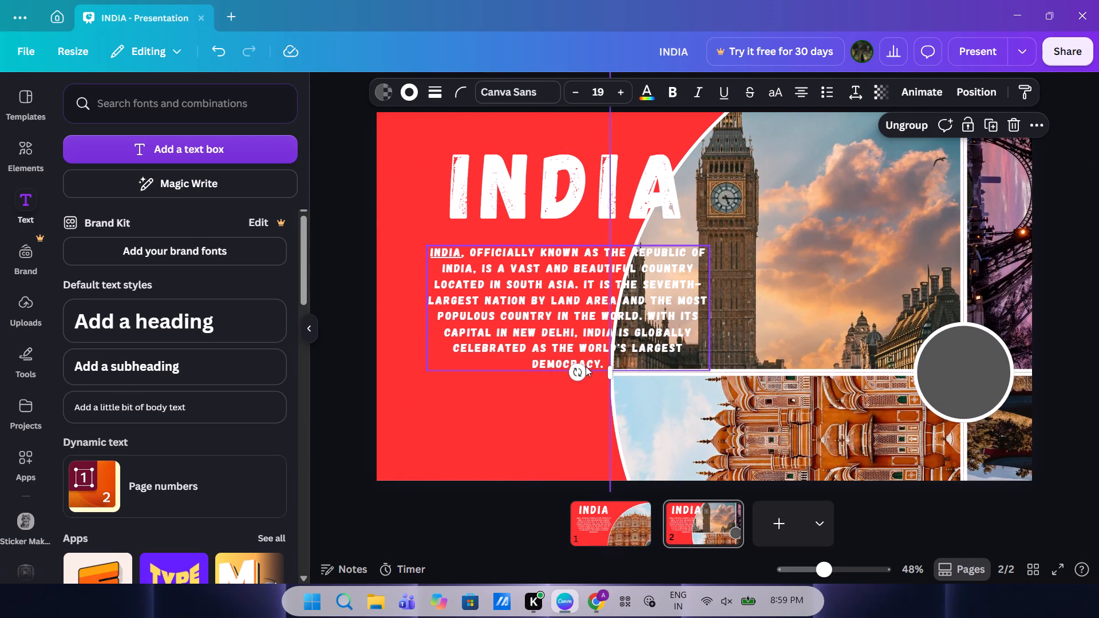
pyautogui.moveTo(869, 297); pyautogui.dragTo(925, 405)
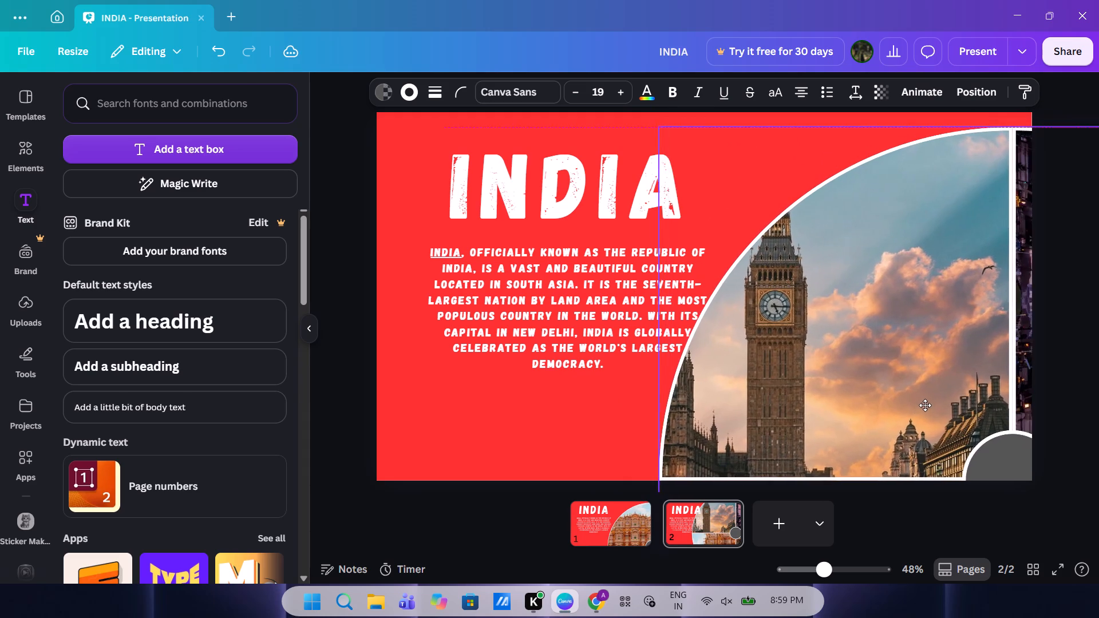
pyautogui.moveTo(925, 405); pyautogui.dragTo(935, 403)
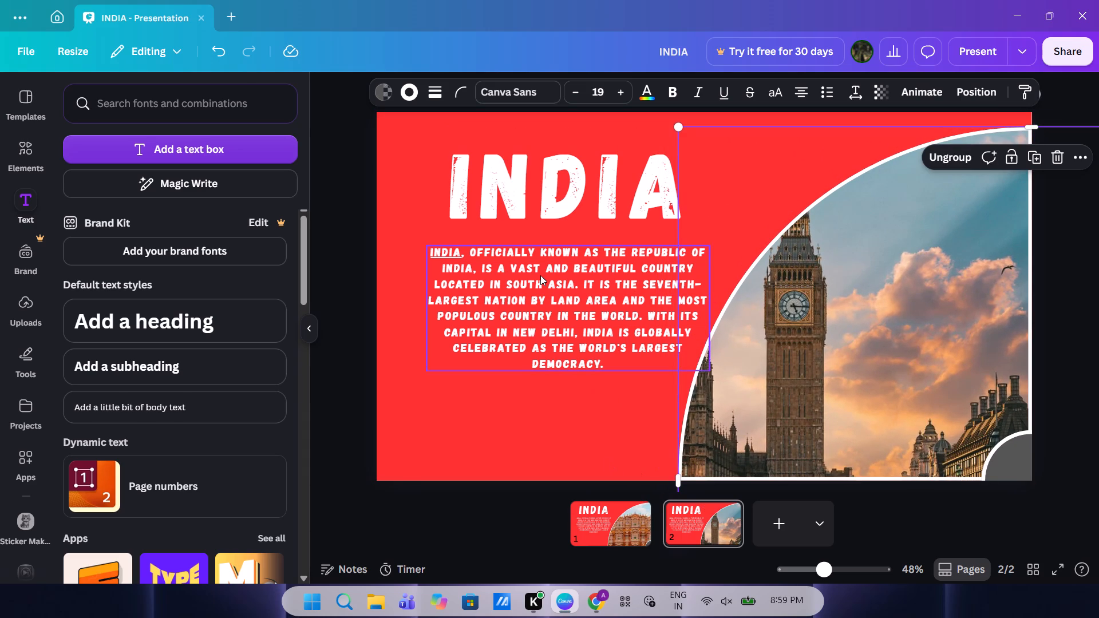
# Switch to Chrome and ask Google's AI chat for "short paragraph of london".
pyautogui.click(558, 279)
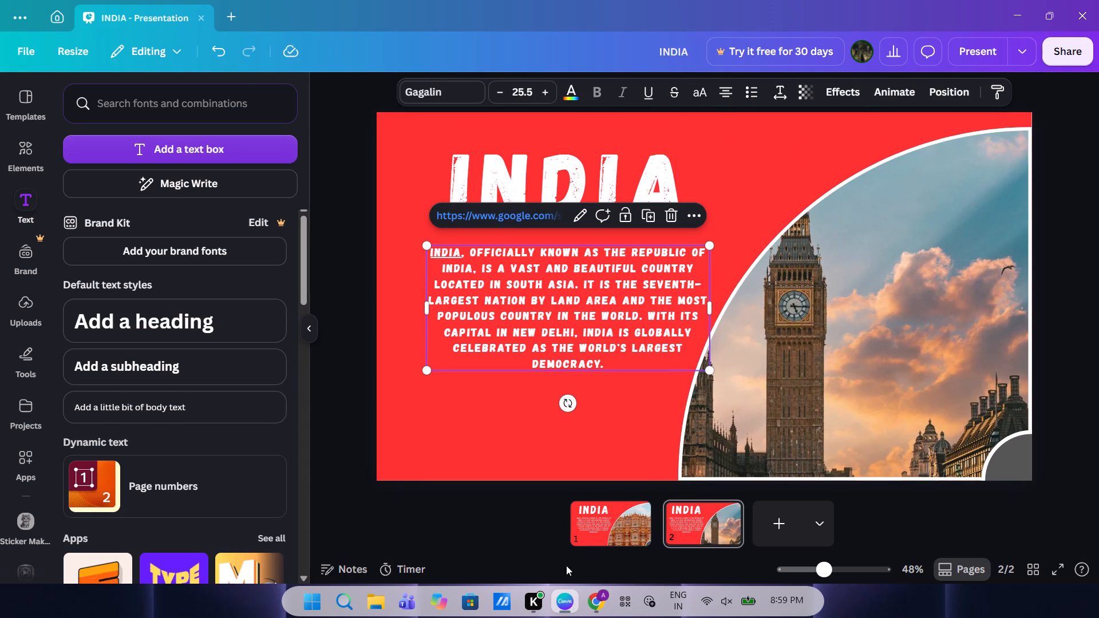
pyautogui.click(600, 609)
pyautogui.click(242, 508)
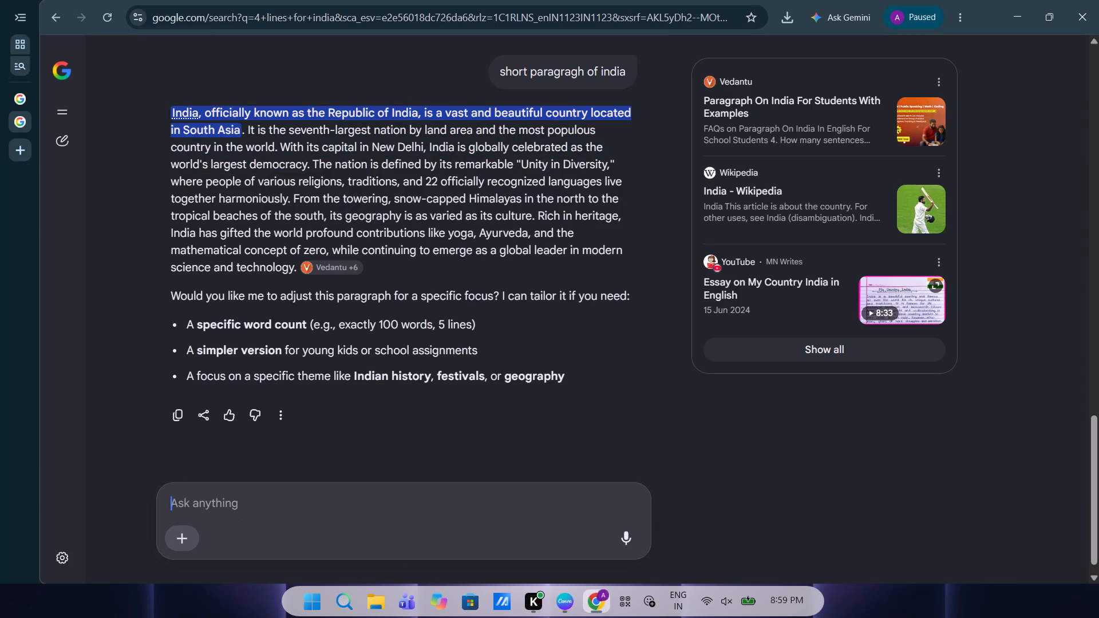
pyautogui.write('4')
pyautogui.press('space')
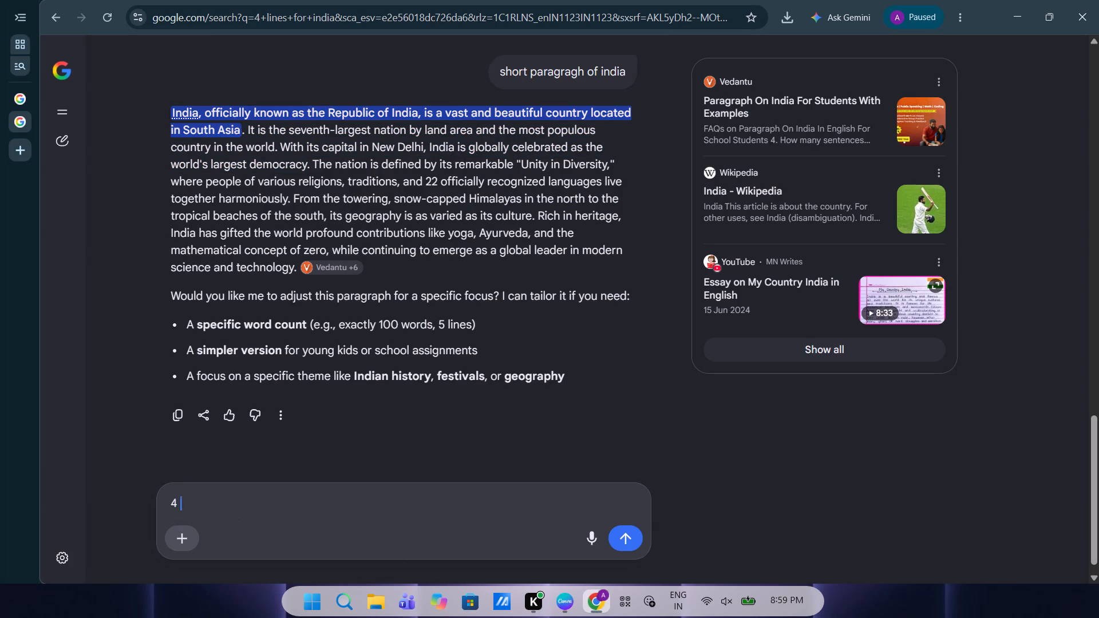
pyautogui.press('BackSpace')
pyautogui.press('BackSpace')
pyautogui.press('BackSpace')
pyautogui.write('short a')
pyautogui.press('BackSpace')
pyautogui.write('pae')
pyautogui.press('BackSpace')
pyautogui.write('ragrapht')
pyautogui.press('BackSpace')
pyautogui.press('space')
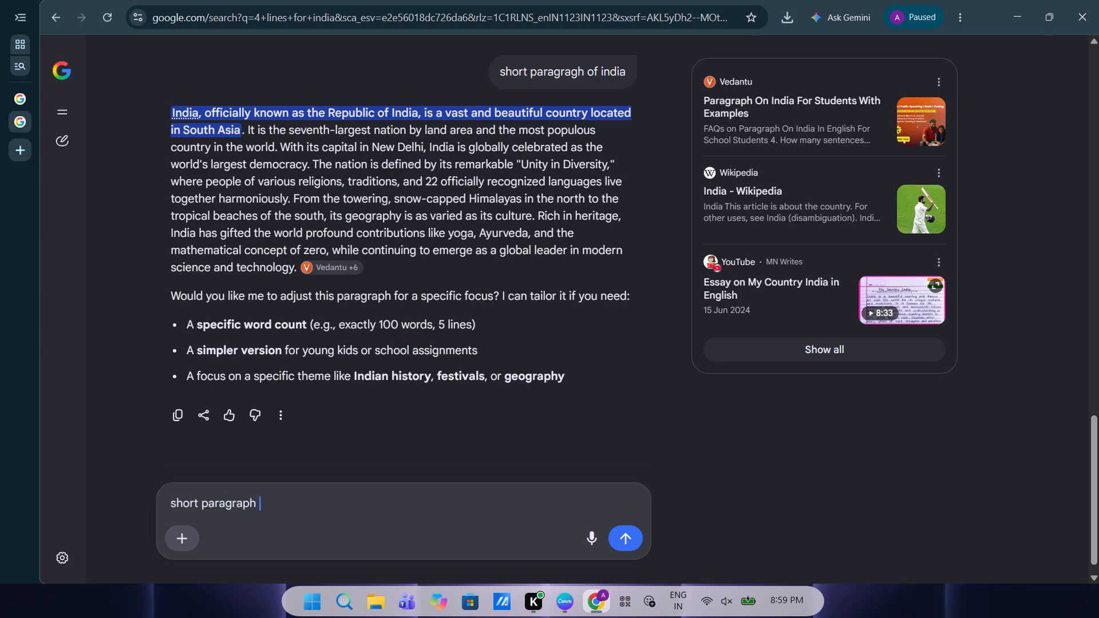
pyautogui.write('of india')
pyautogui.press('BackSpace')
pyautogui.press('BackSpace')
pyautogui.press('BackSpace')
pyautogui.press('BackSpace')
pyautogui.press('BackSpace')
pyautogui.write('london')
pyautogui.press('Return')
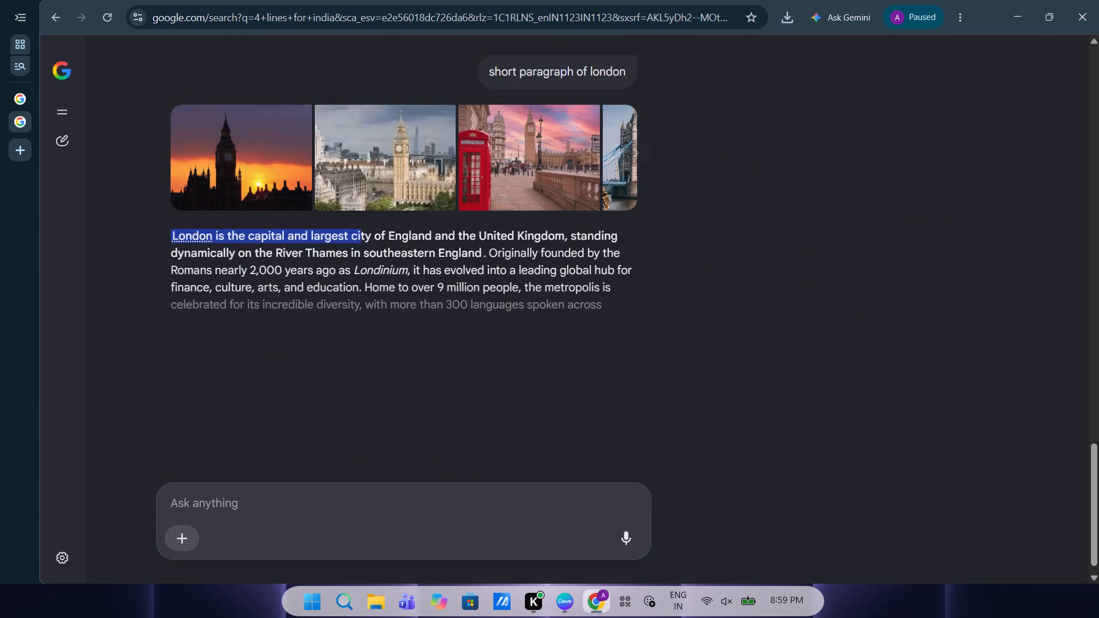
# Copy the London answer from its opening words through "Home to over 9 million people".
pyautogui.moveTo(164, 227); pyautogui.dragTo(311, 265)
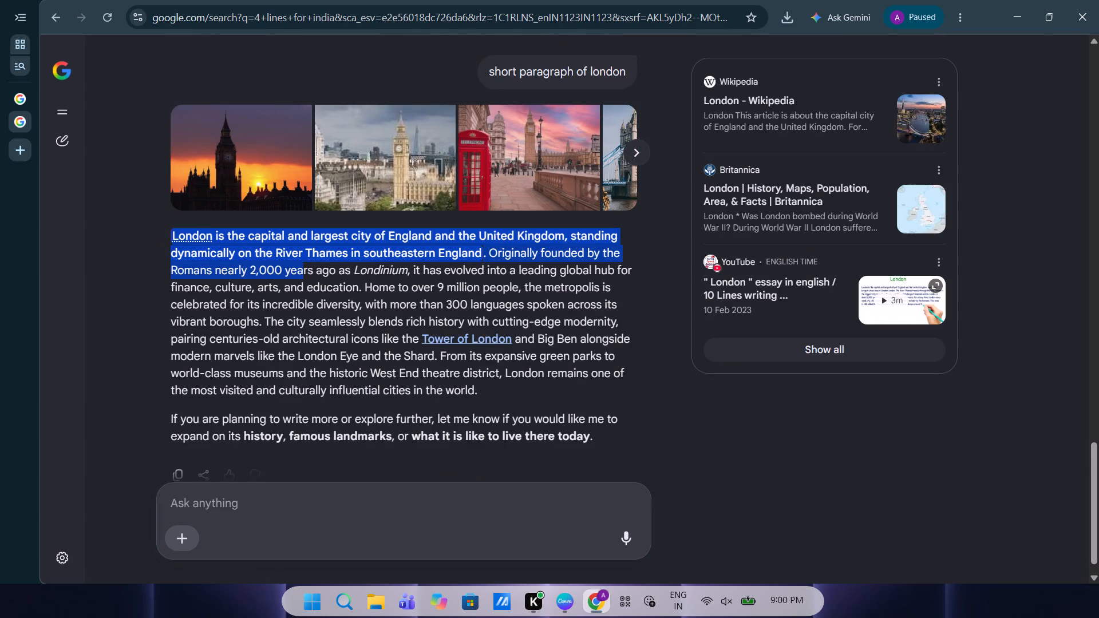
pyautogui.moveTo(311, 265); pyautogui.dragTo(525, 283)
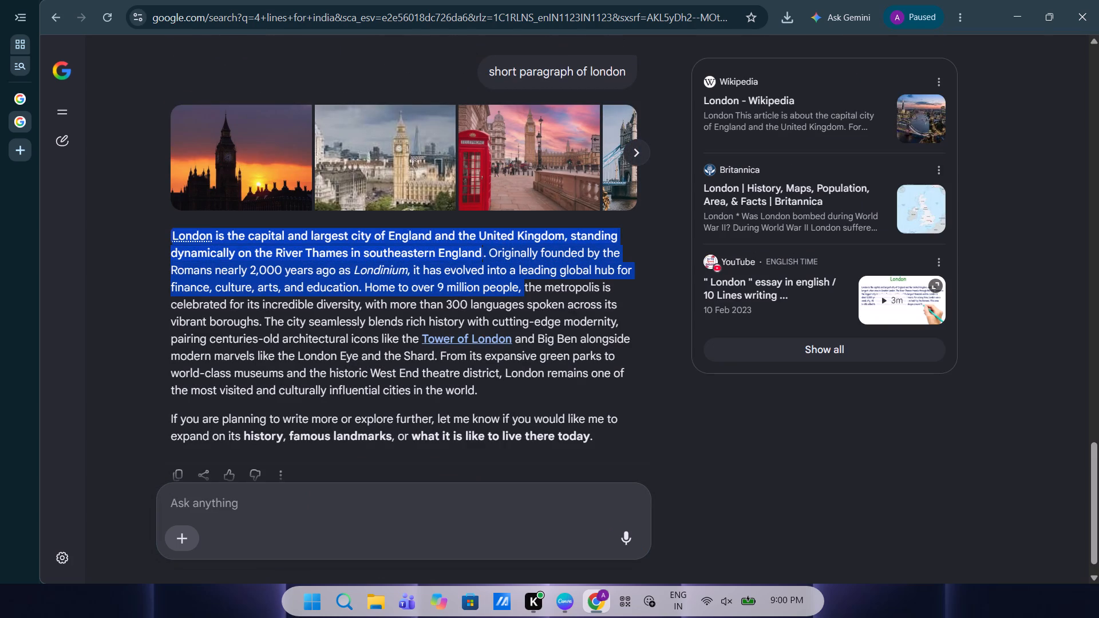
pyautogui.moveTo(525, 283); pyautogui.dragTo(520, 290)
pyautogui.hotkey('ctrl', 'c')
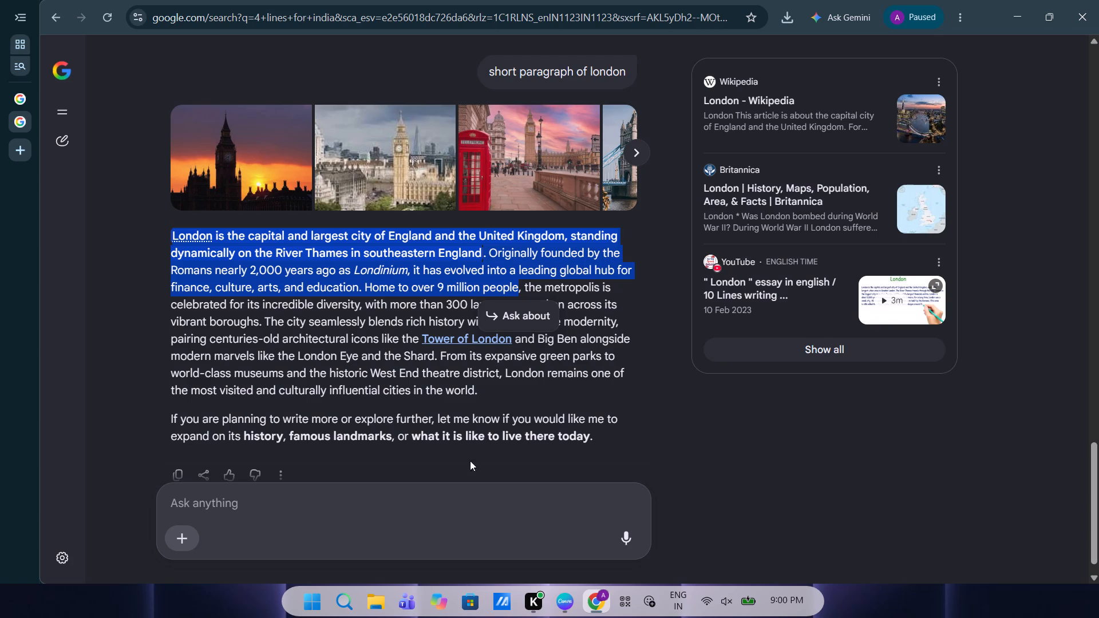
# Switch back to Canva and replace page 2's India paragraph text with the copied London text, keeping the existing text box.
pyautogui.click(568, 602)
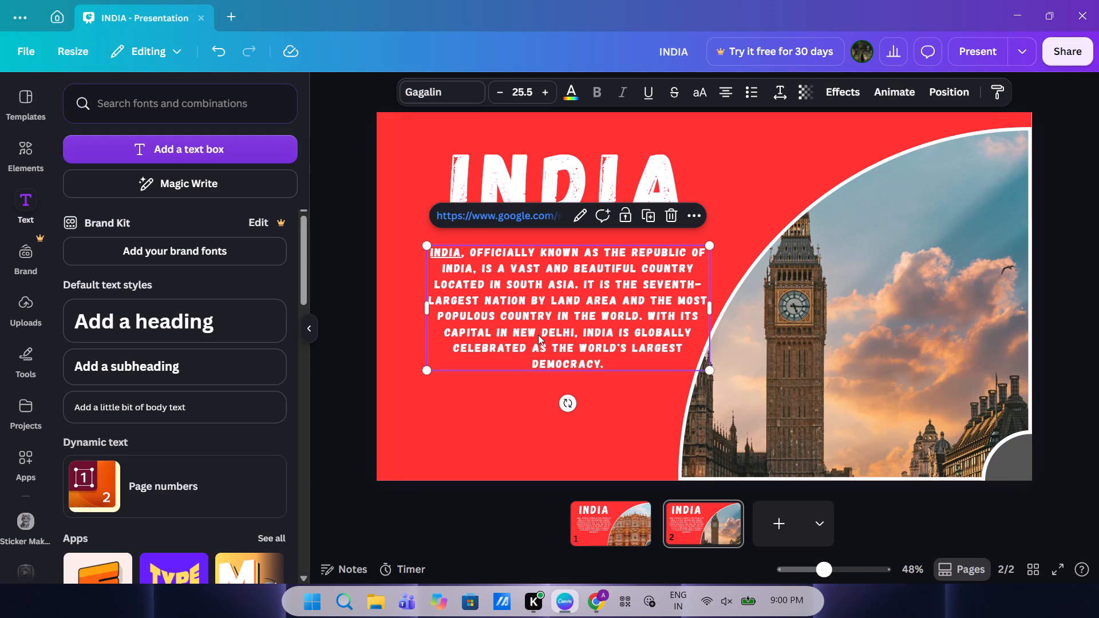
pyautogui.press('BackSpace')
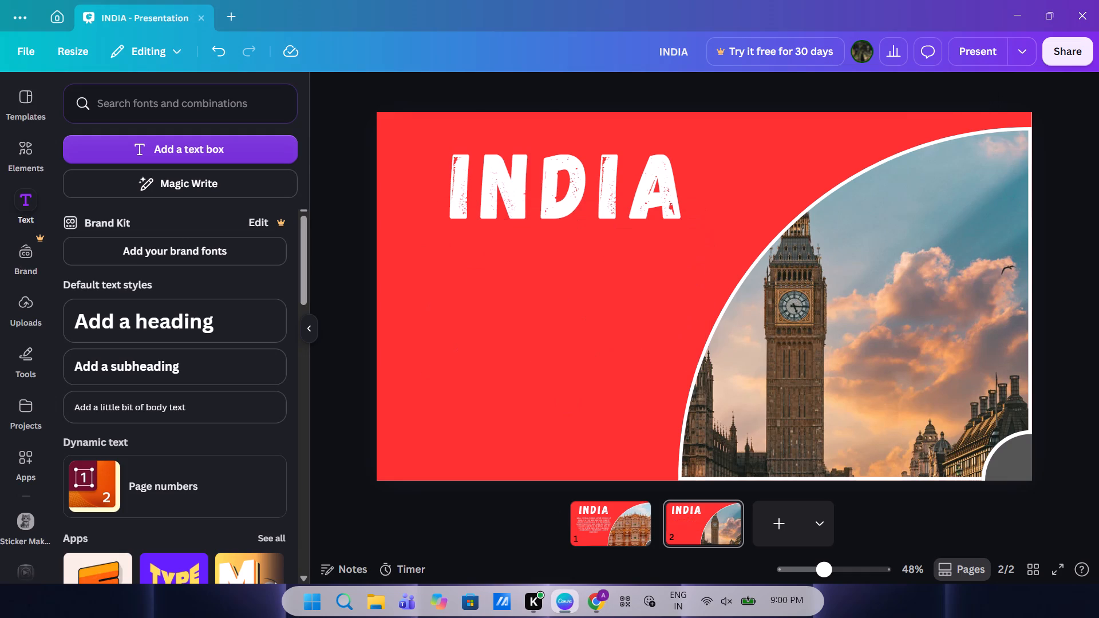
pyautogui.hotkey('ctrl', 'z')
pyautogui.doubleClick(579, 314)
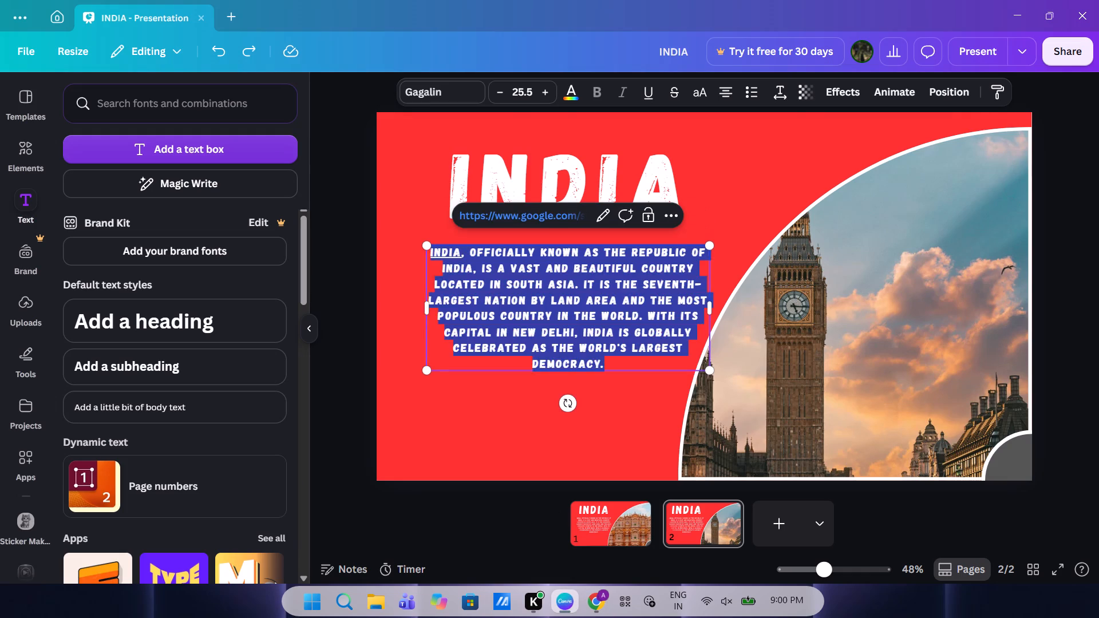
pyautogui.press('BackSpace')
pyautogui.hotkey('ctrl', 'v')
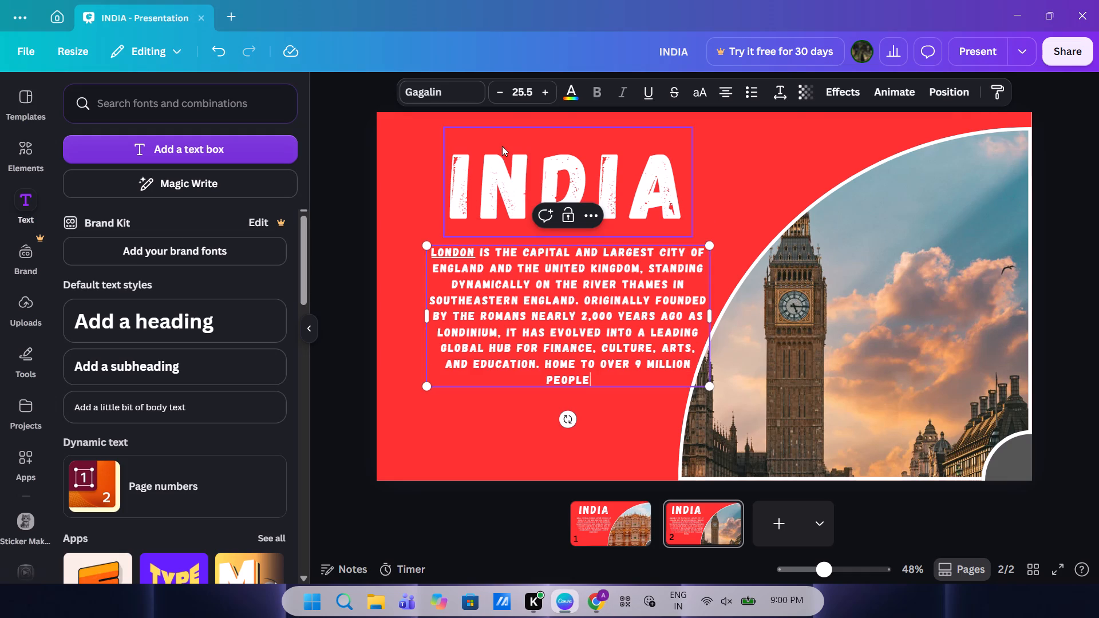
# Change page 2's title from INDIA to LONDON and widen its text box so the word fits on one line.
pyautogui.click(495, 168)
pyautogui.doubleClick(495, 168)
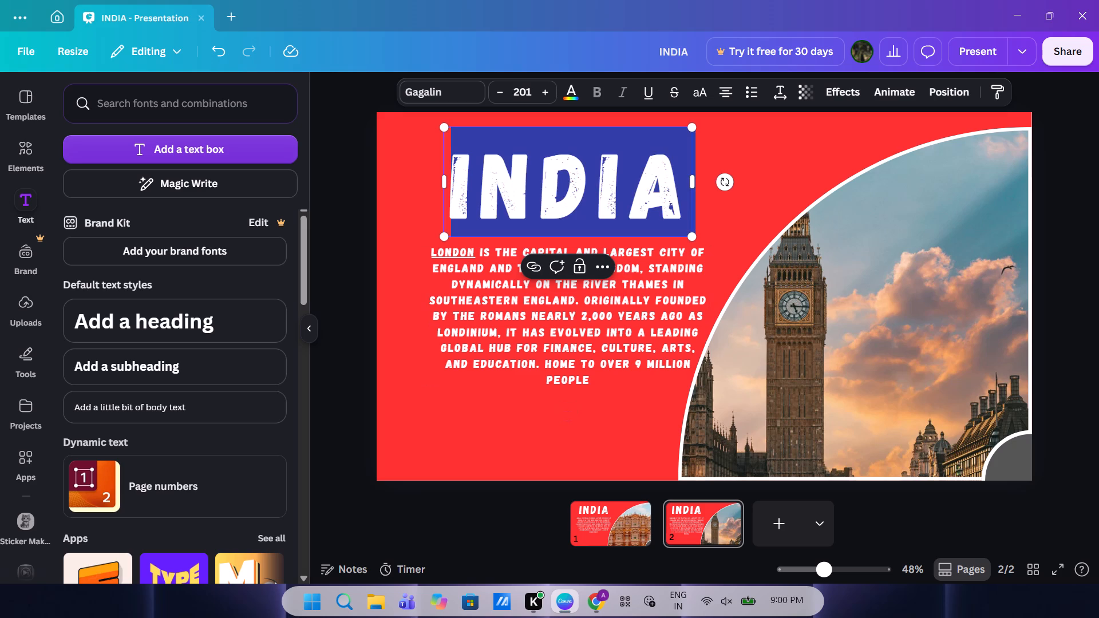
pyautogui.press('BackSpace')
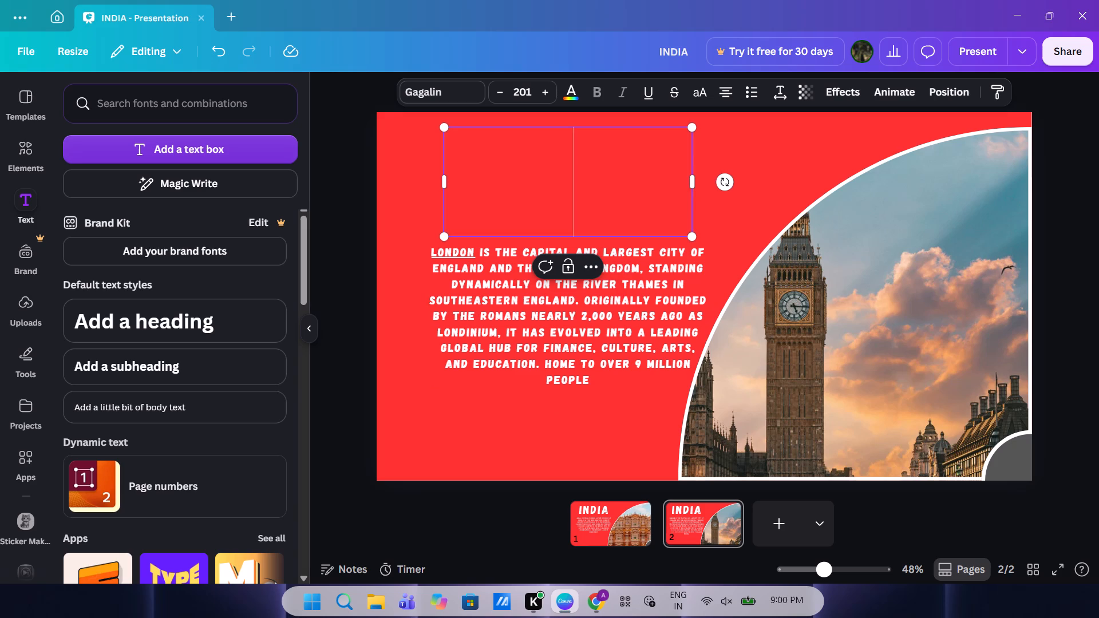
pyautogui.press('l')
pyautogui.write('ondon')
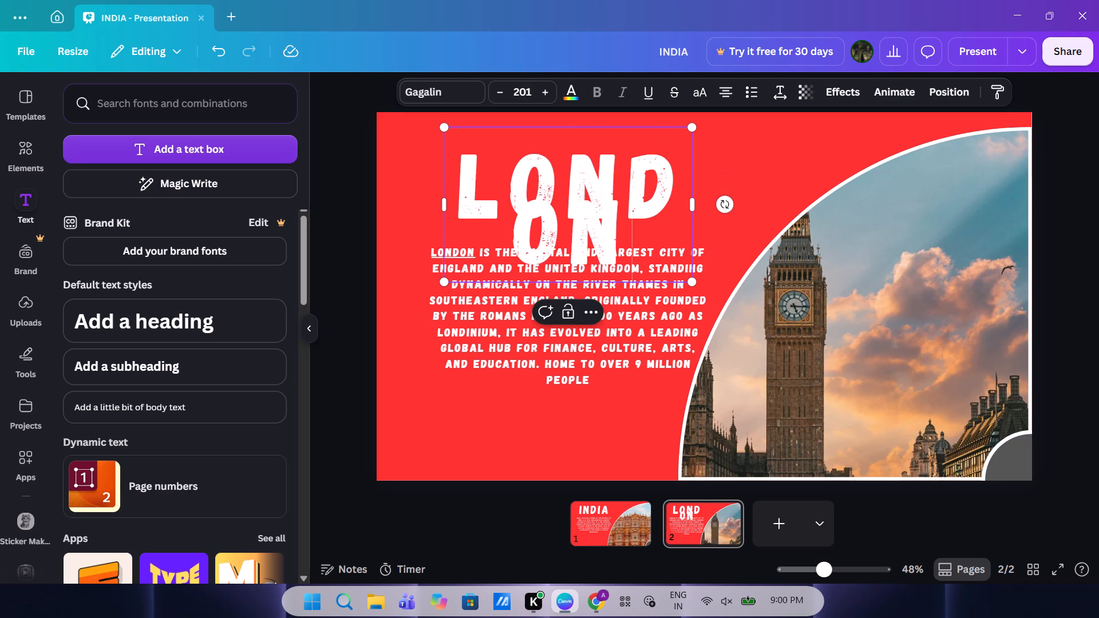
pyautogui.moveTo(694, 201); pyautogui.dragTo(746, 186)
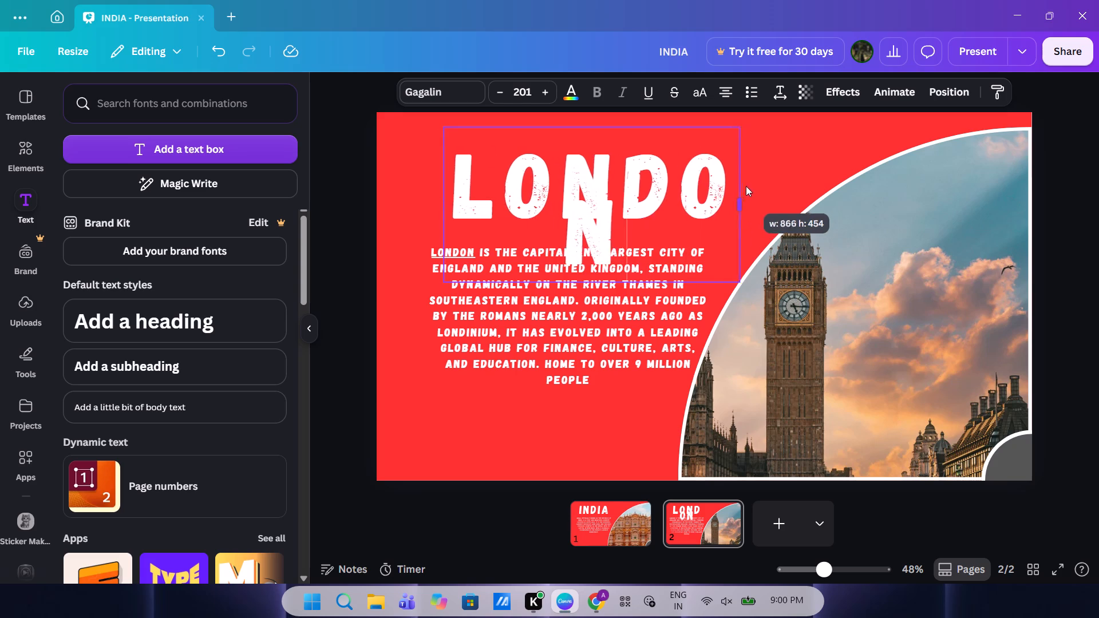
pyautogui.moveTo(746, 186); pyautogui.dragTo(801, 172)
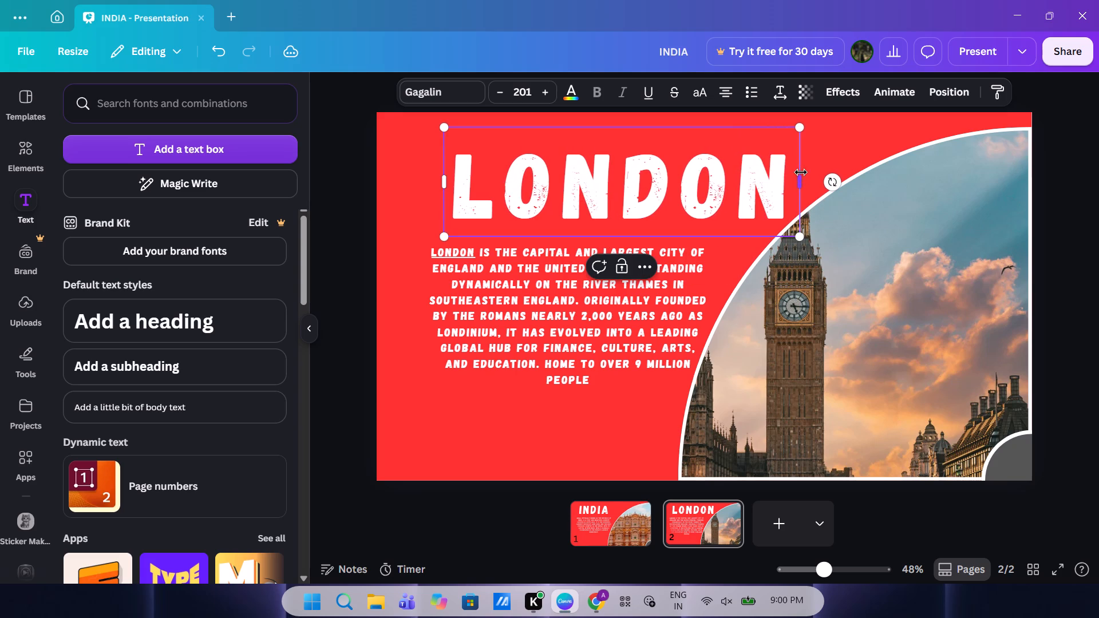
# Shift the LONDON title slightly left and up so it sits more centrally above the paragraph, clear of the photo.
pyautogui.moveTo(691, 193); pyautogui.dragTo(591, 195)
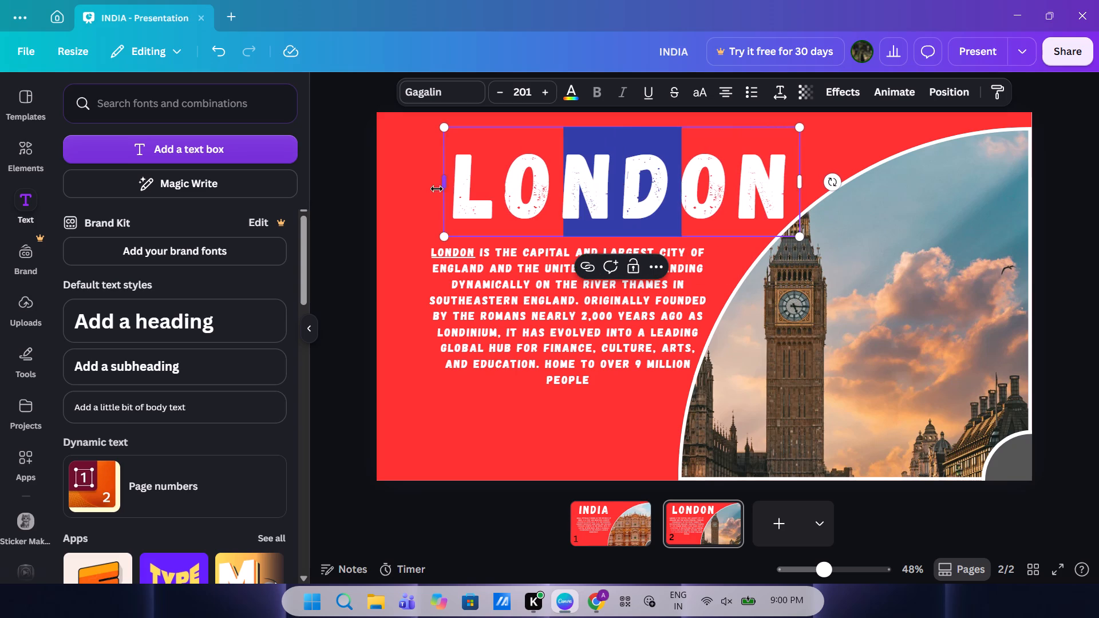
pyautogui.click(427, 192)
pyautogui.moveTo(538, 199); pyautogui.dragTo(504, 193)
pyautogui.click(443, 403)
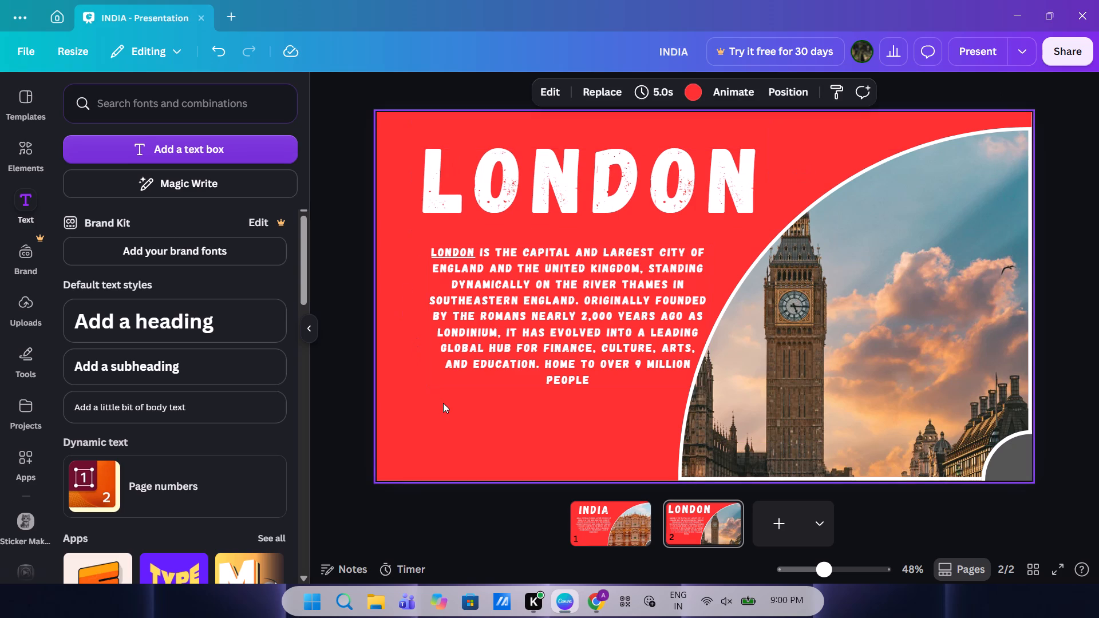
# Duplicate the finished London slide as page 3.
pyautogui.click(879, 361)
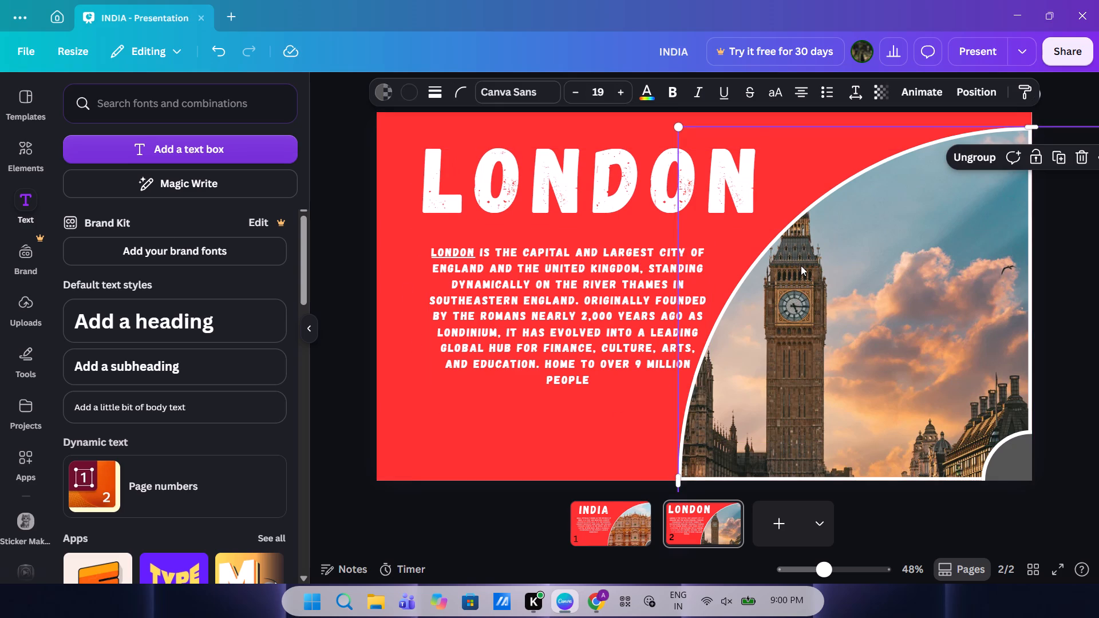
pyautogui.click(693, 533)
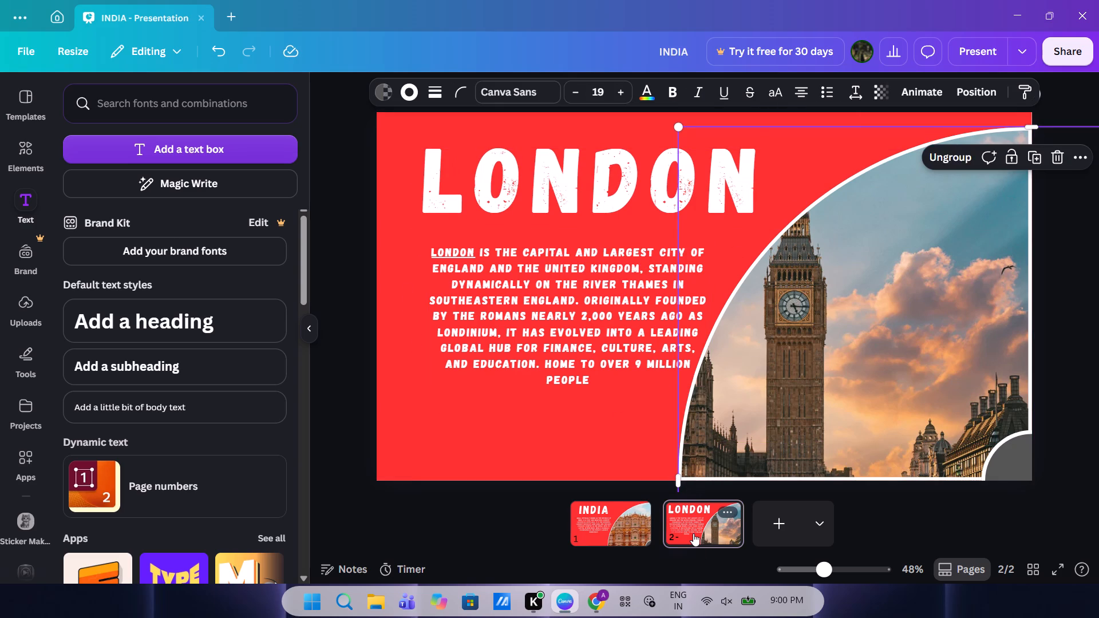
pyautogui.click(701, 533)
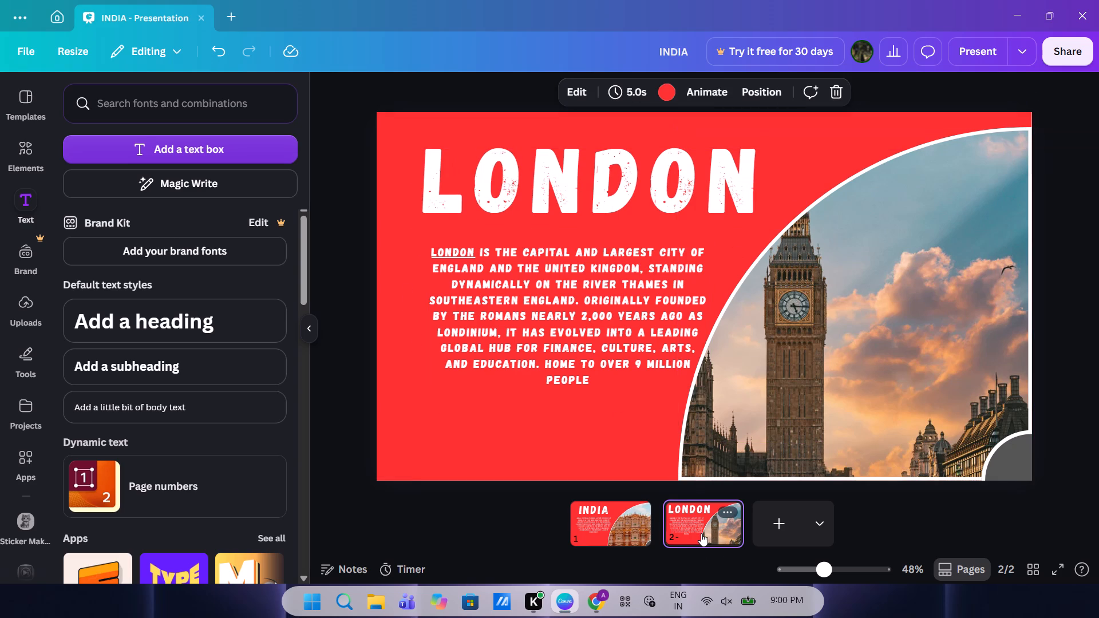
pyautogui.rightClick(697, 519)
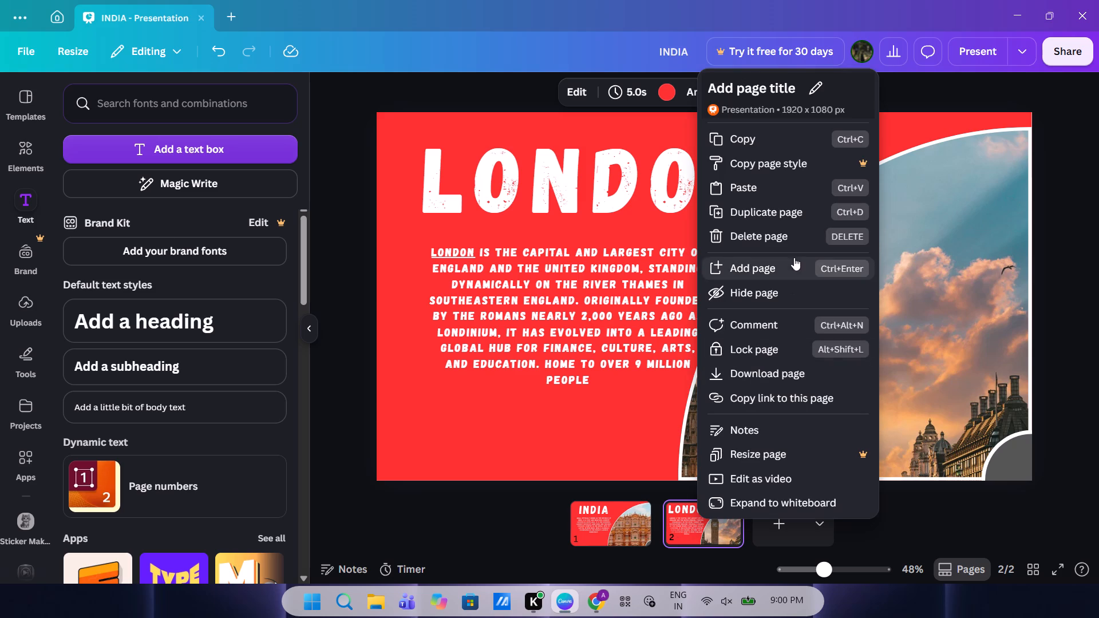
pyautogui.click(753, 216)
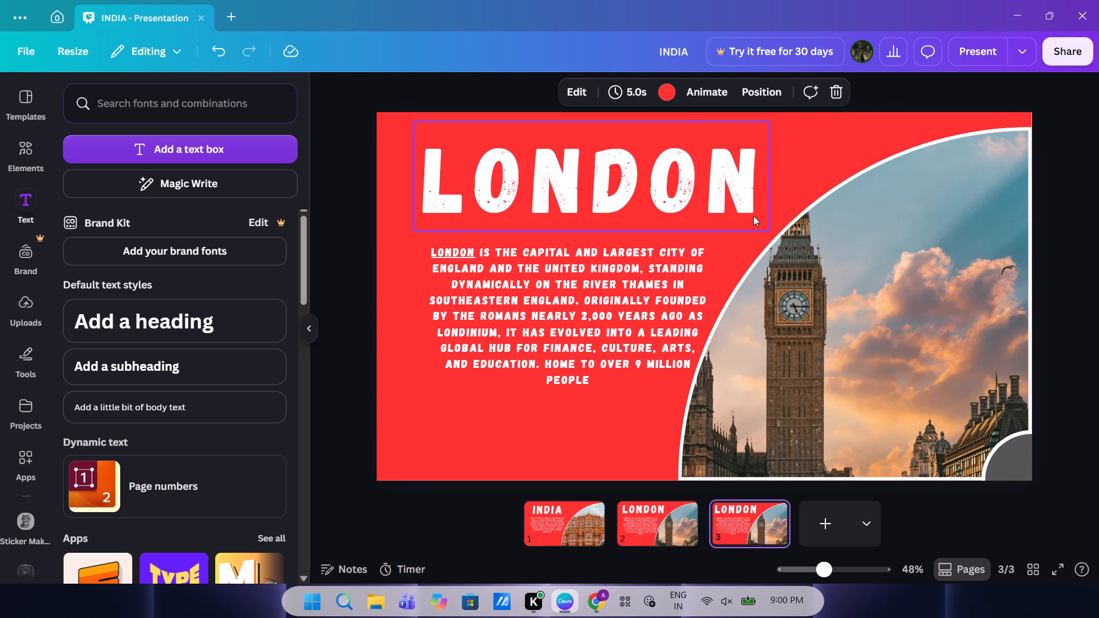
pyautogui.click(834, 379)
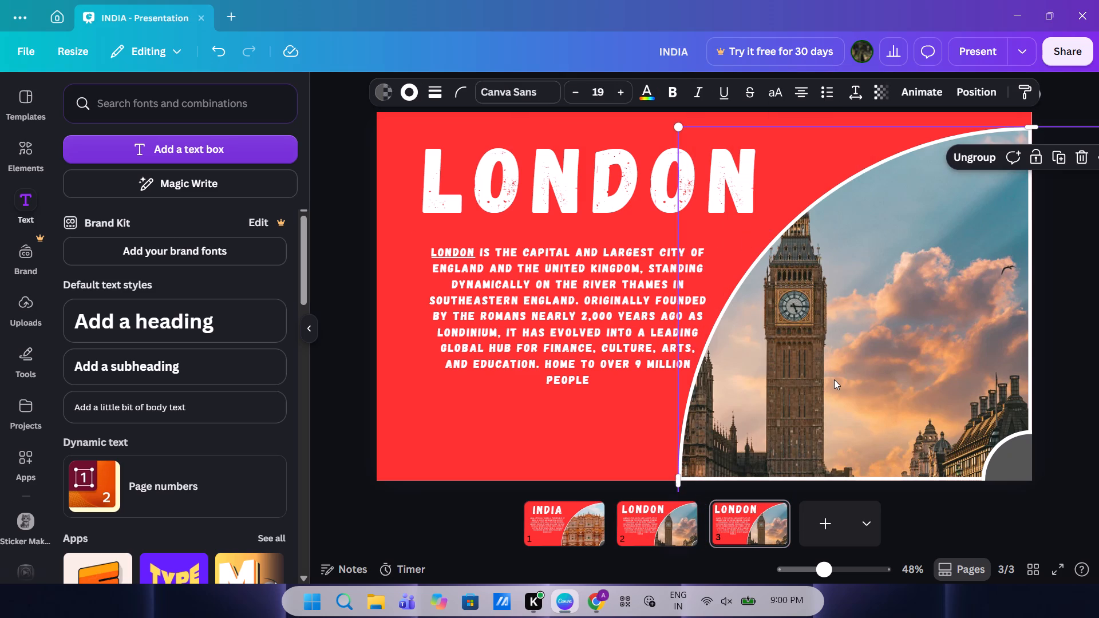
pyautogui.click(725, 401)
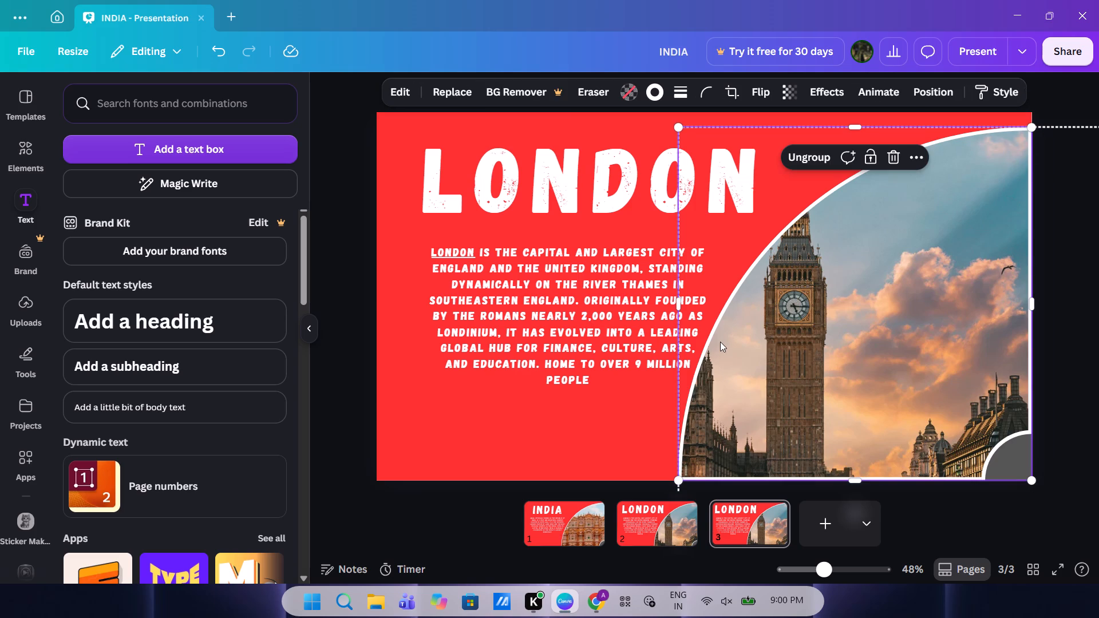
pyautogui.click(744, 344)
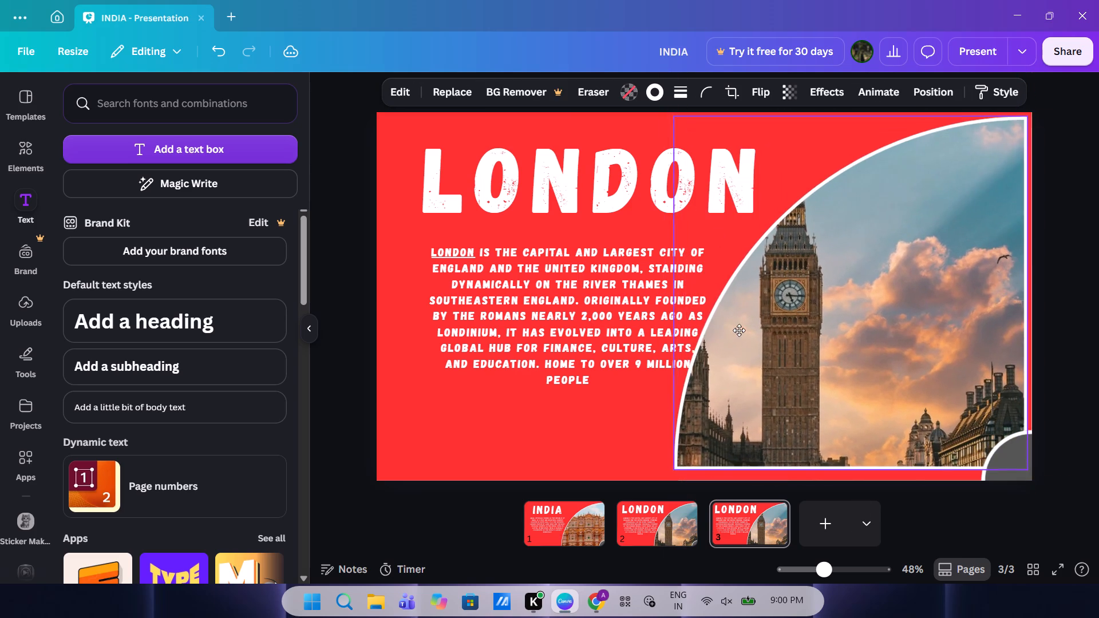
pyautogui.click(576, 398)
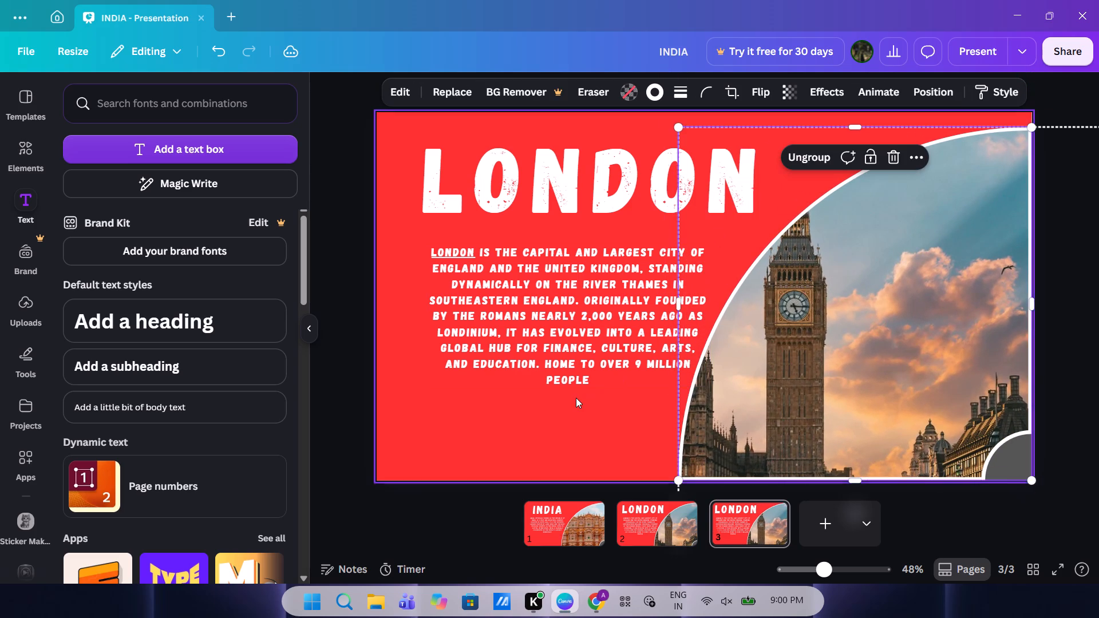
# Rotate page 3's photo wheel until the Eiffel Tower quarter stands upright, and place it back in the slide's bottom-right corner.
pyautogui.click(774, 349)
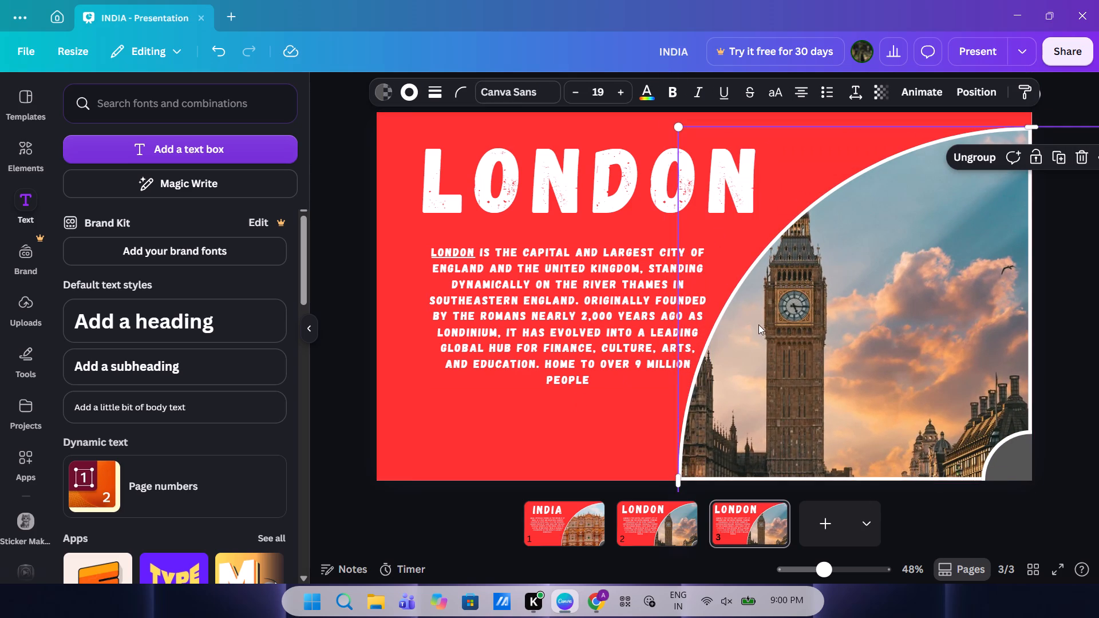
pyautogui.moveTo(764, 269); pyautogui.dragTo(756, 241)
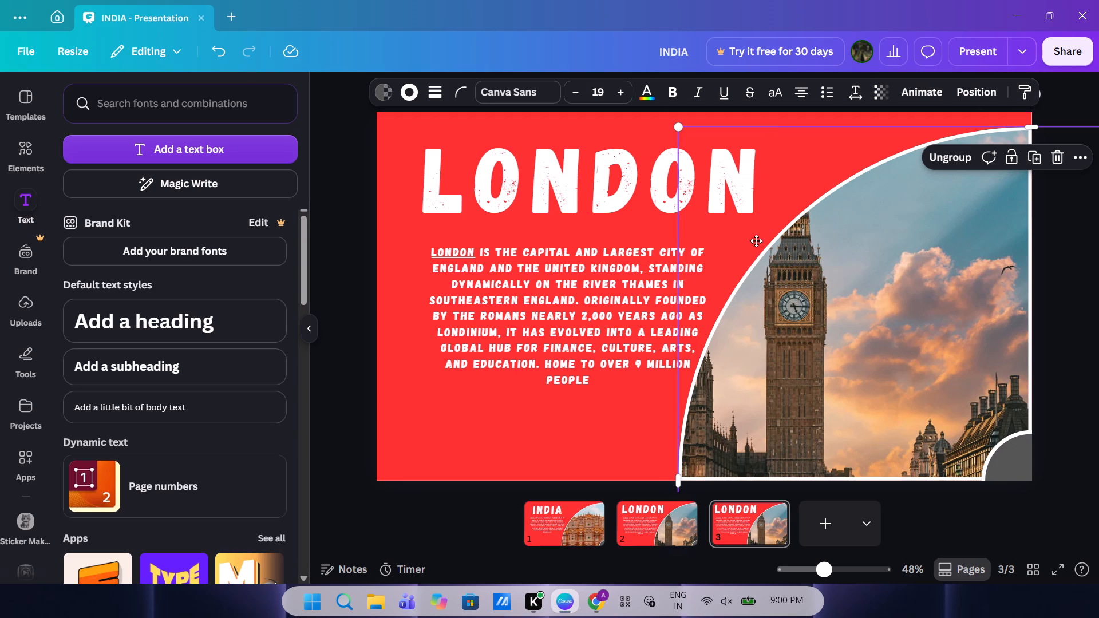
pyautogui.moveTo(756, 241); pyautogui.dragTo(637, 193)
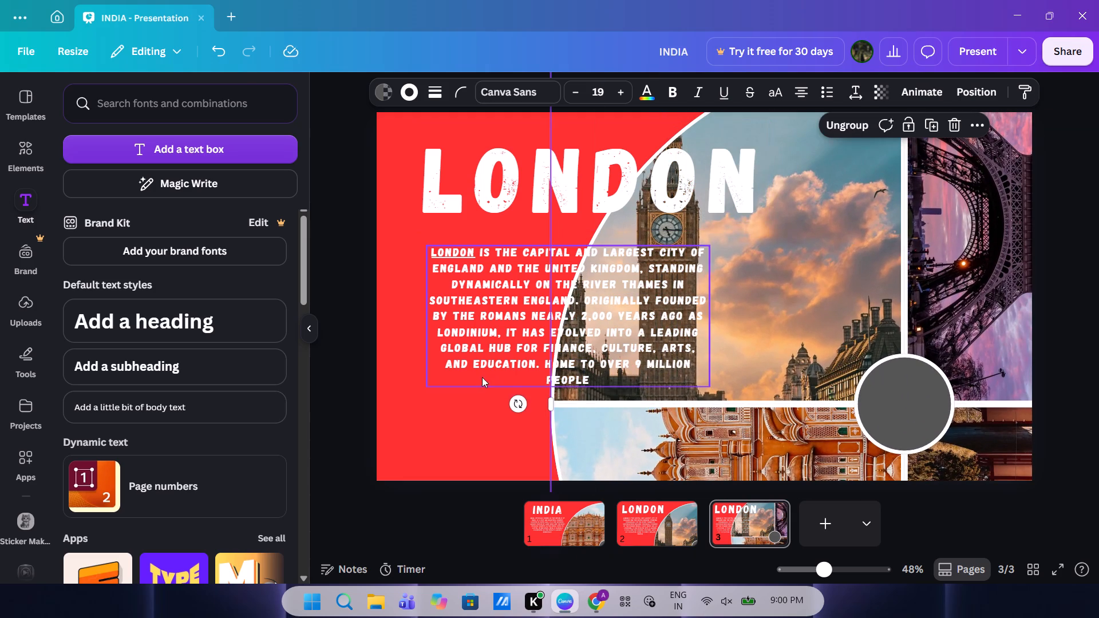
pyautogui.moveTo(523, 404); pyautogui.dragTo(837, 456)
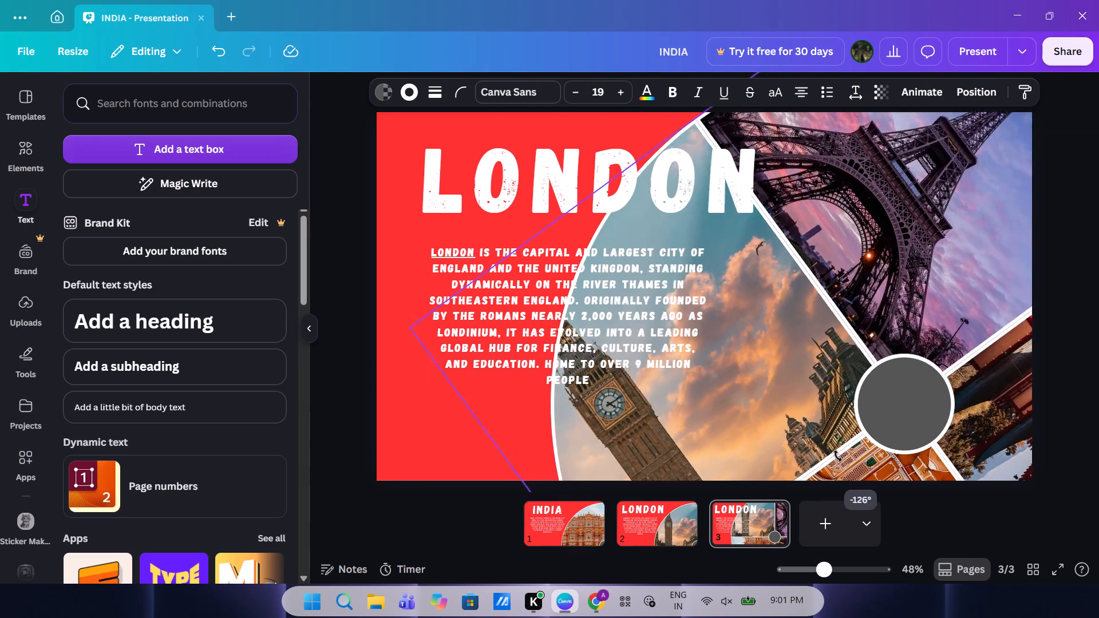
pyautogui.moveTo(837, 456); pyautogui.dragTo(907, 424)
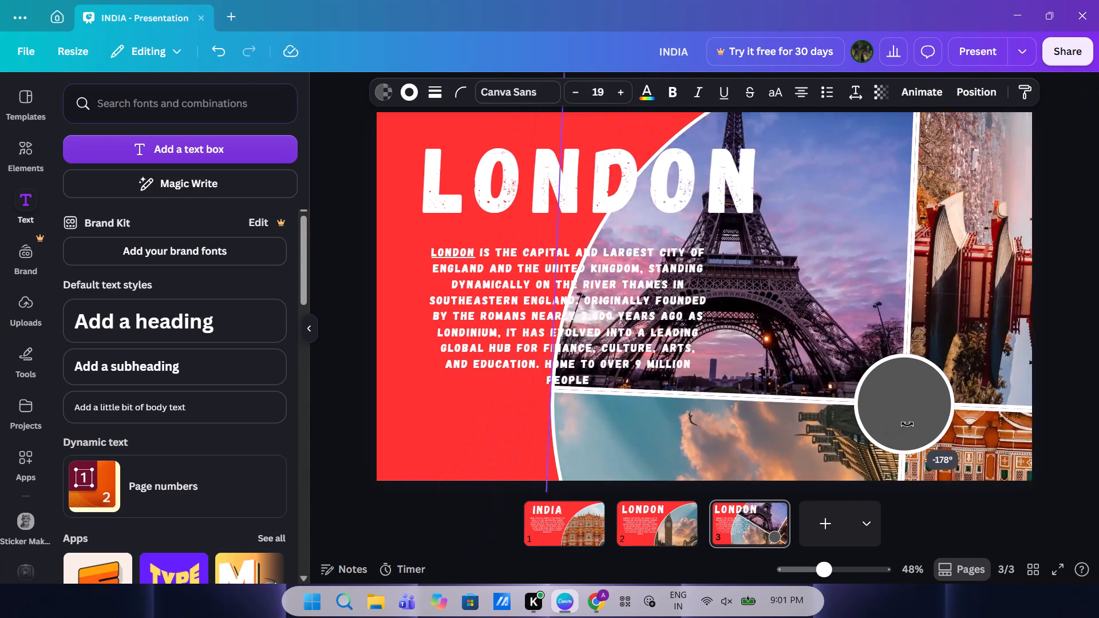
pyautogui.moveTo(907, 424); pyautogui.dragTo(907, 421)
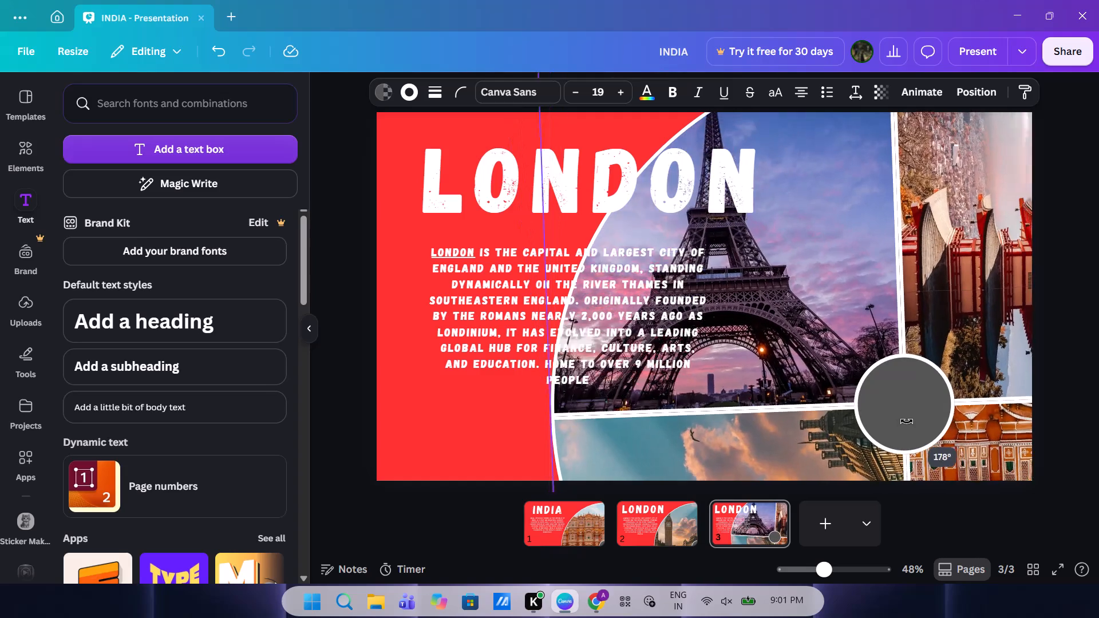
pyautogui.moveTo(907, 421); pyautogui.dragTo(903, 421)
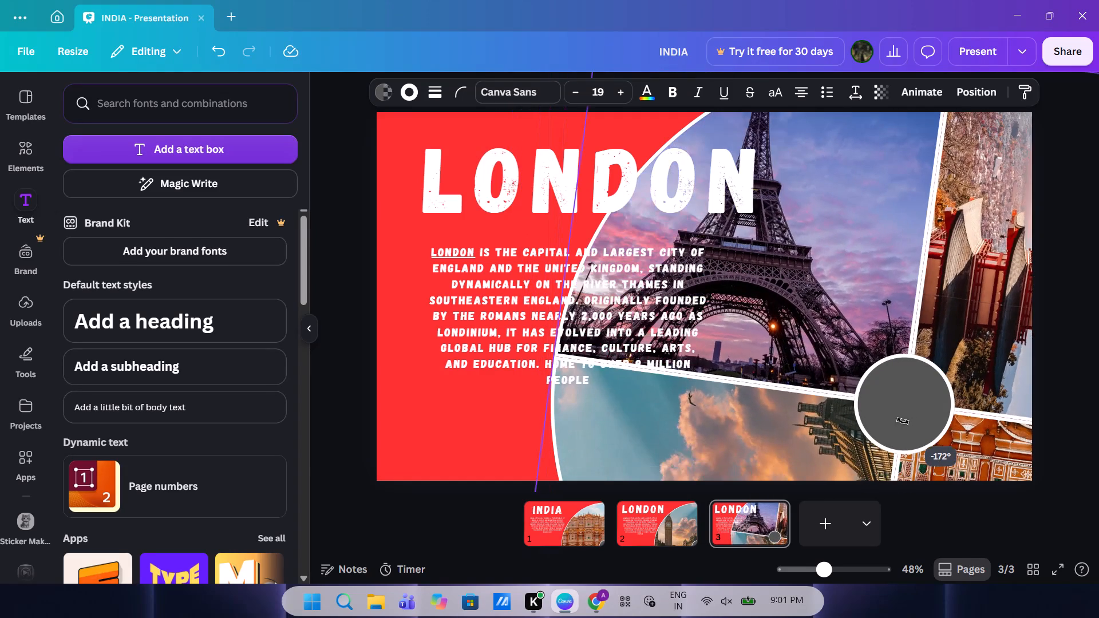
pyautogui.moveTo(903, 421); pyautogui.dragTo(904, 420)
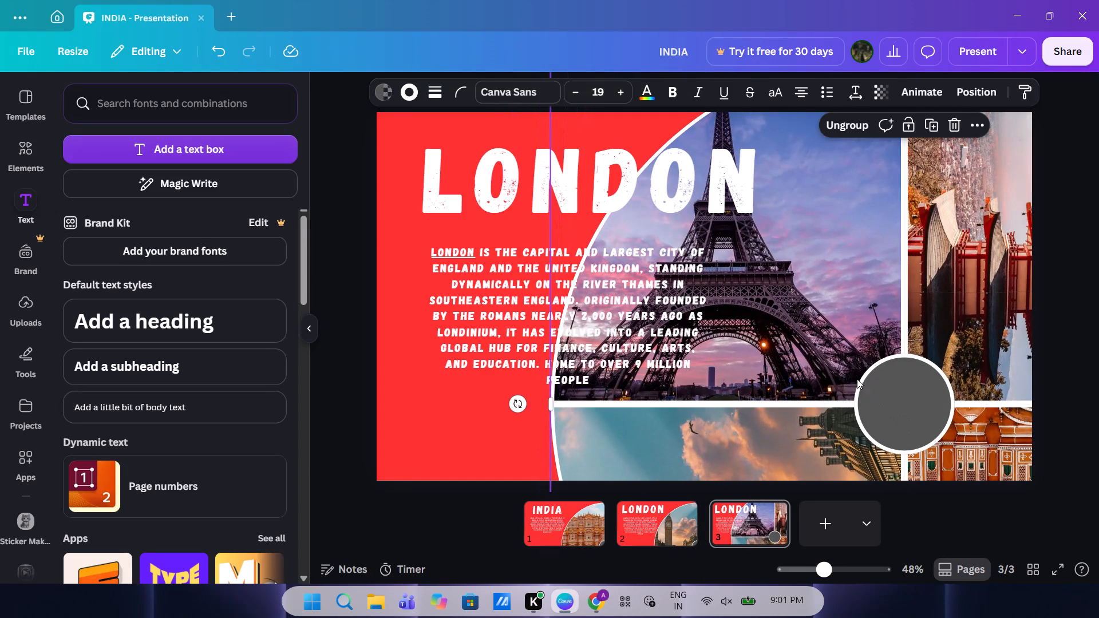
pyautogui.moveTo(824, 330); pyautogui.dragTo(962, 407)
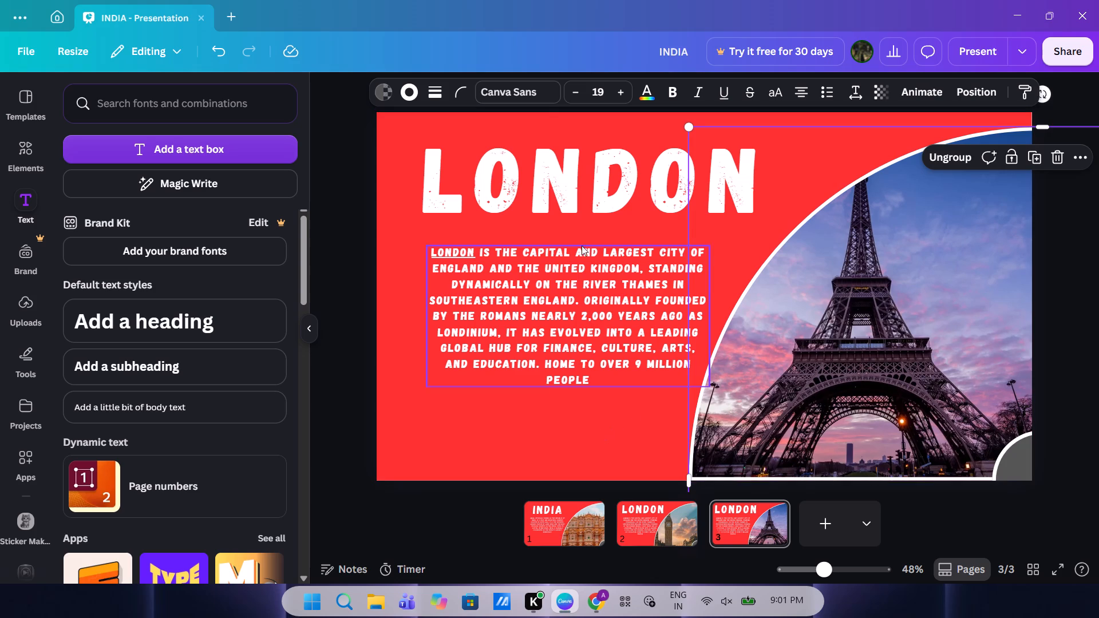
# Switch to Chrome and ask Google's AI chat for "shortparagraph of paria".
pyautogui.click(560, 334)
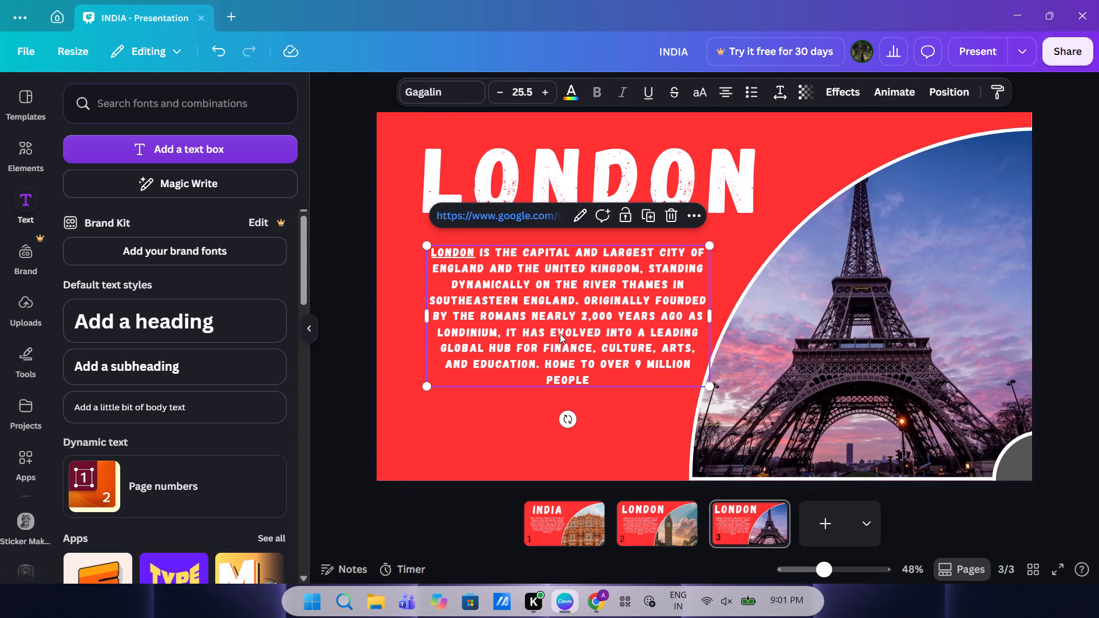
pyautogui.click(592, 603)
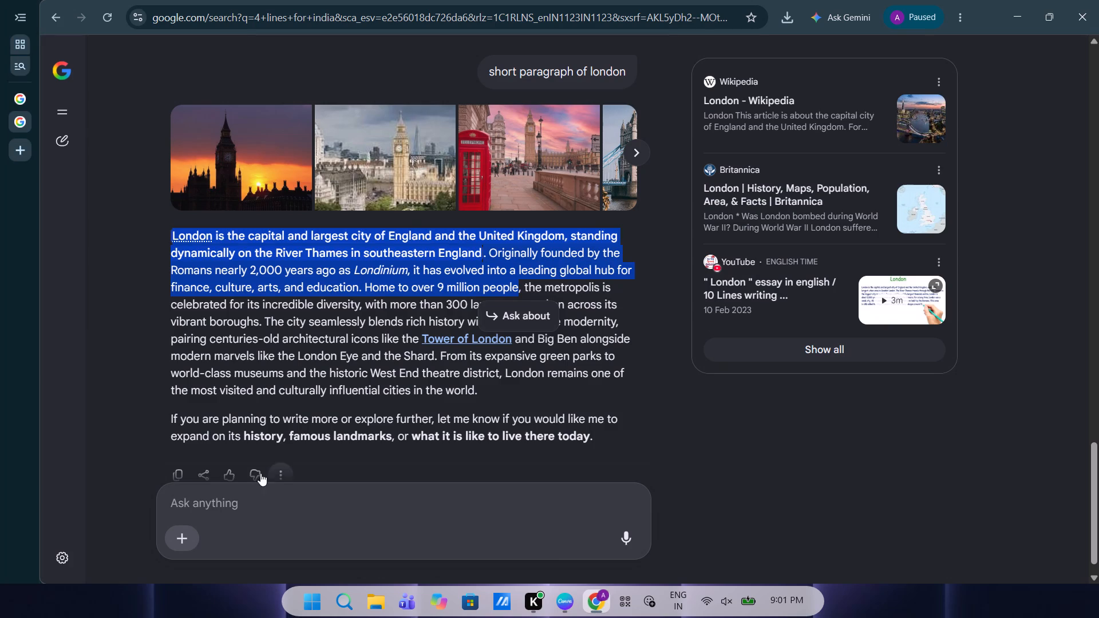
pyautogui.click(239, 508)
pyautogui.write('short')
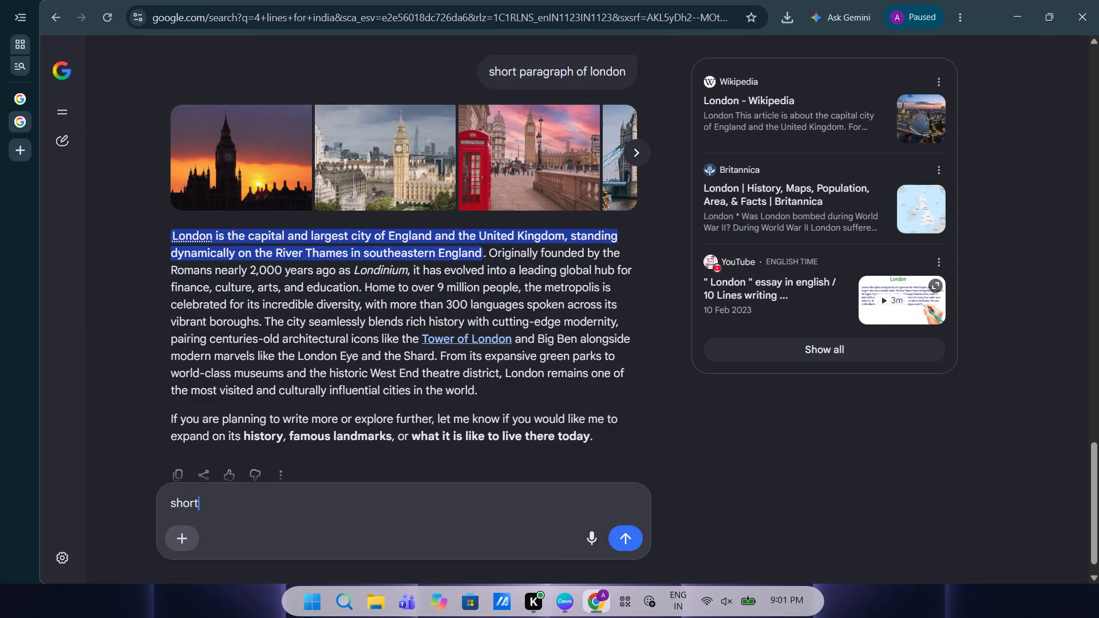
pyautogui.write('para')
pyautogui.write('grapgh')
pyautogui.press('BackSpace')
pyautogui.press('BackSpace')
pyautogui.press('BackSpace')
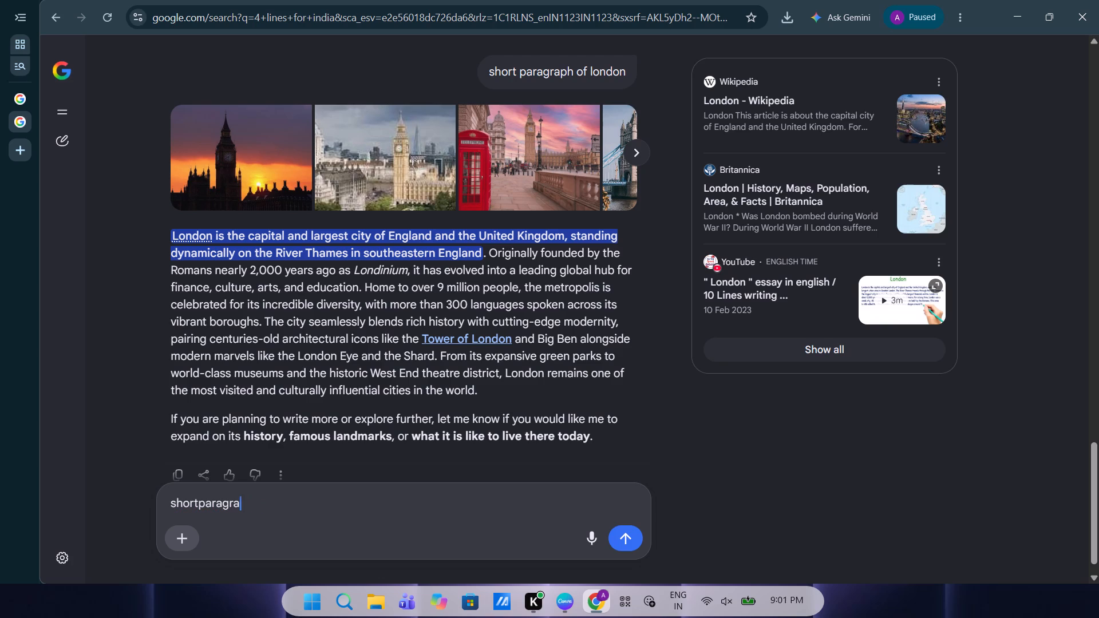
pyautogui.write('ph')
pyautogui.press('space')
pyautogui.write('of paria')
pyautogui.press('Return')
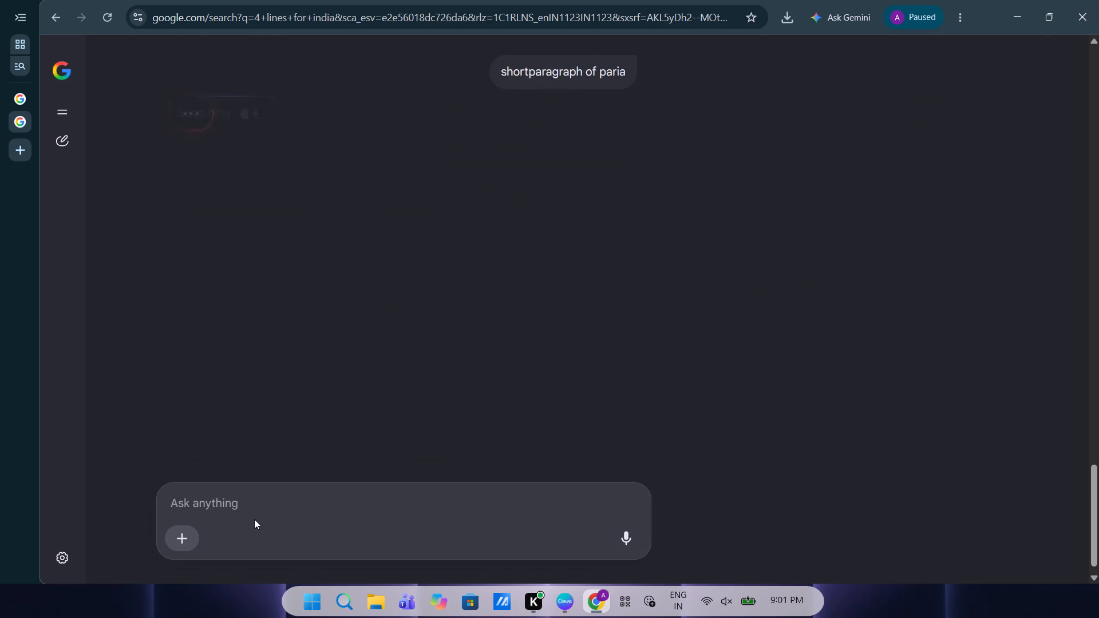
# Copy the start of the Paris answer, from "Paris, the capital and largest city" through "the scenic Seine River.".
pyautogui.moveTo(167, 110); pyautogui.dragTo(220, 140)
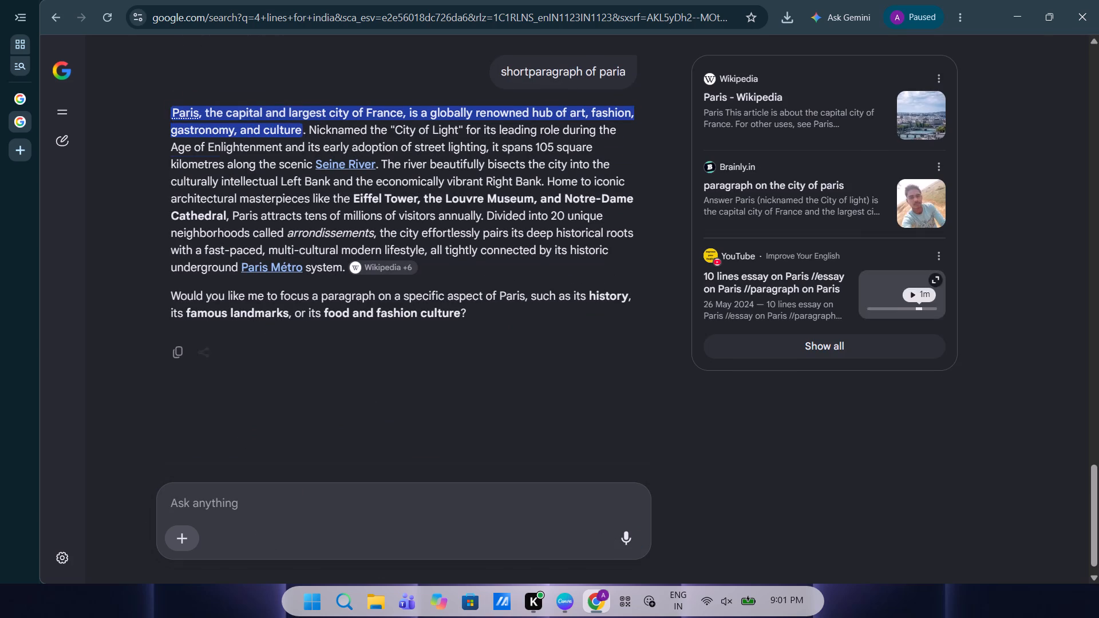
pyautogui.moveTo(220, 140); pyautogui.dragTo(381, 167)
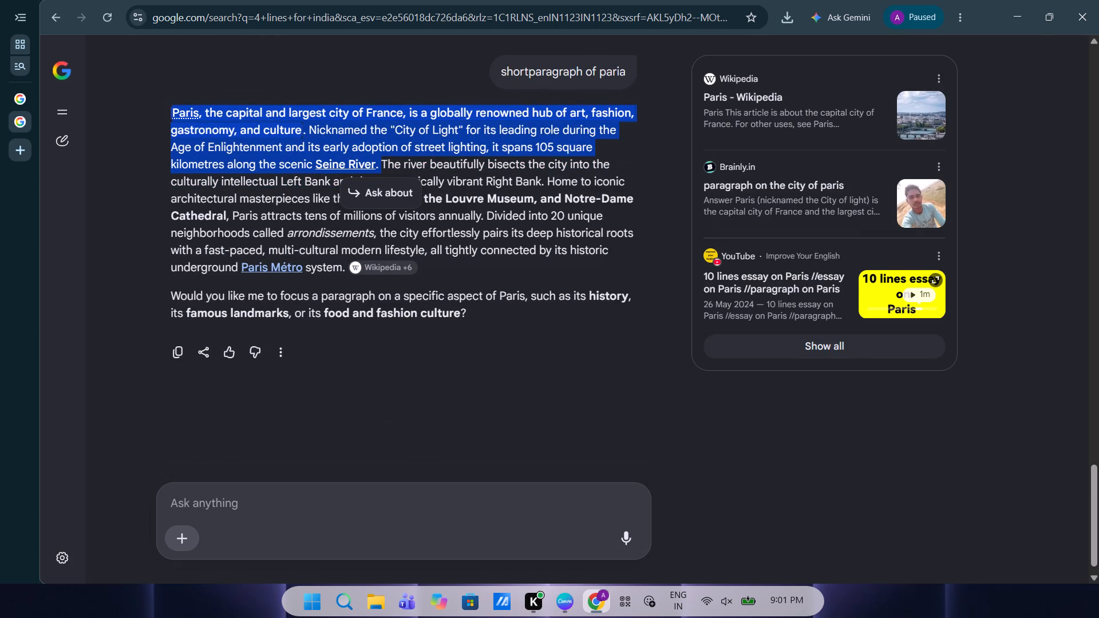
pyautogui.hotkey('ctrl', 'c')
# Switch back to Canva and replace page 3's London paragraph with the copied Paris text, keeping the existing text box.
pyautogui.click(552, 589)
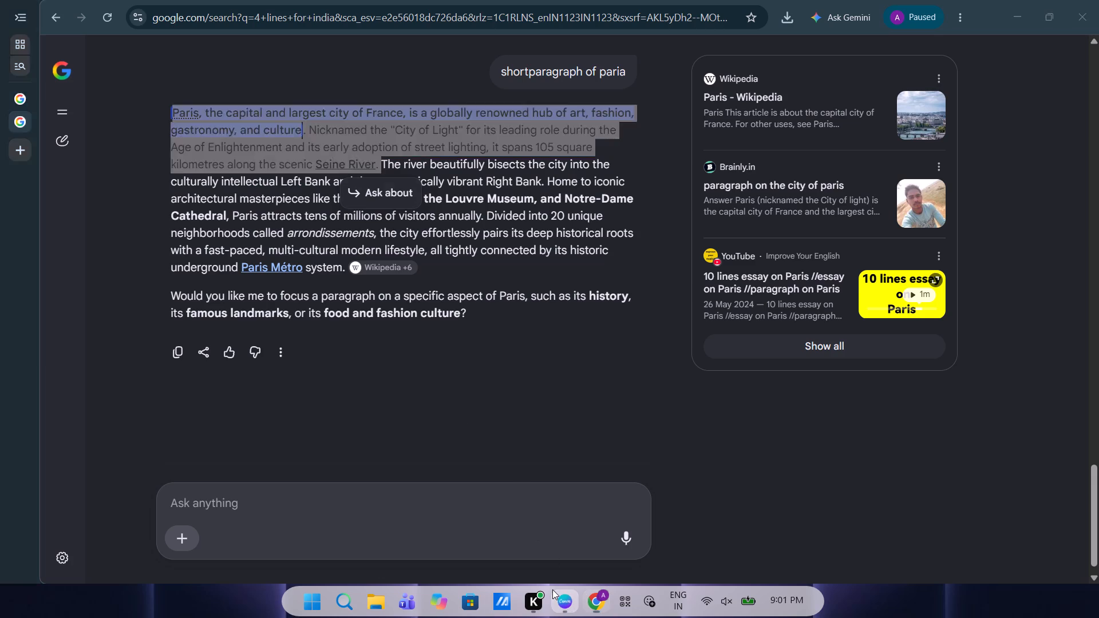
pyautogui.doubleClick(557, 339)
pyautogui.press('BackSpace')
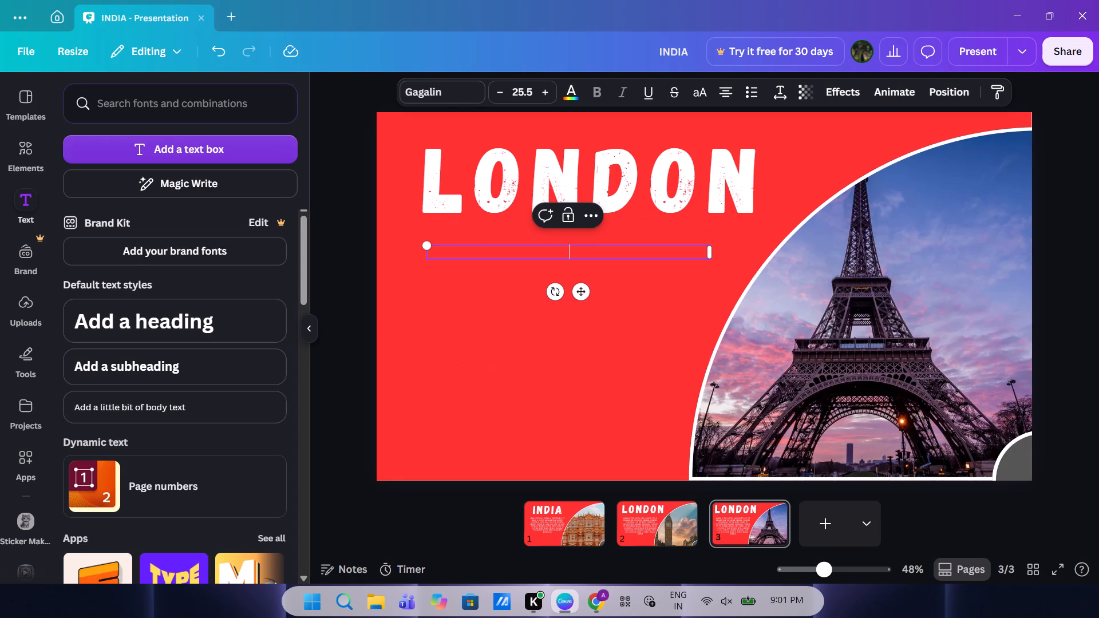
pyautogui.hotkey('ctrl', 'v')
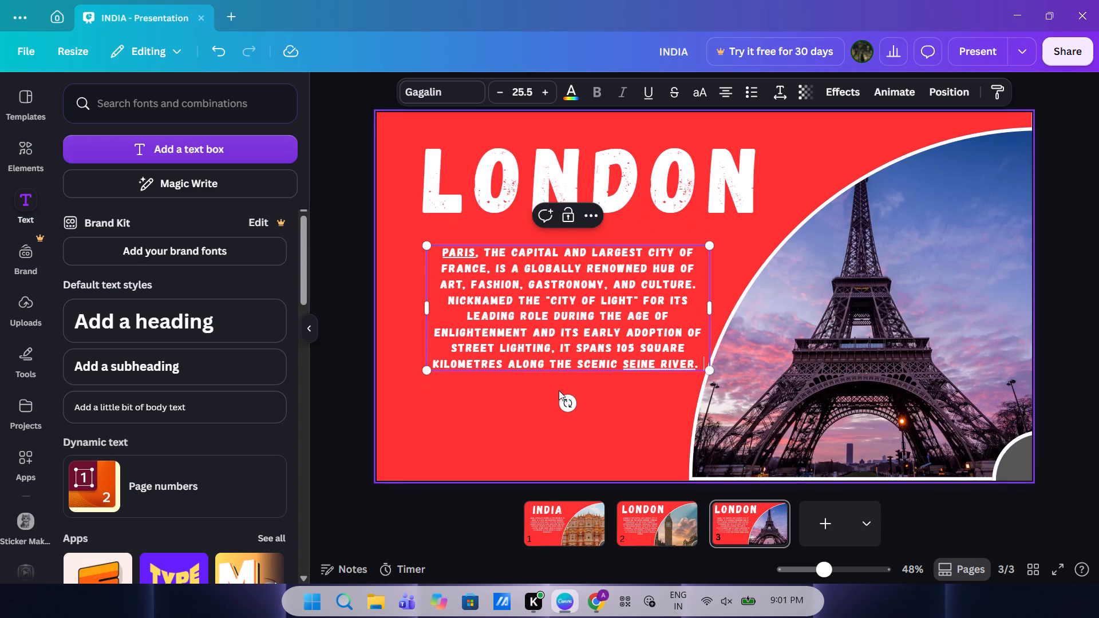
# Change page 3's title from LONDON to PARIS.
pyautogui.click(570, 156)
pyautogui.doubleClick(570, 156)
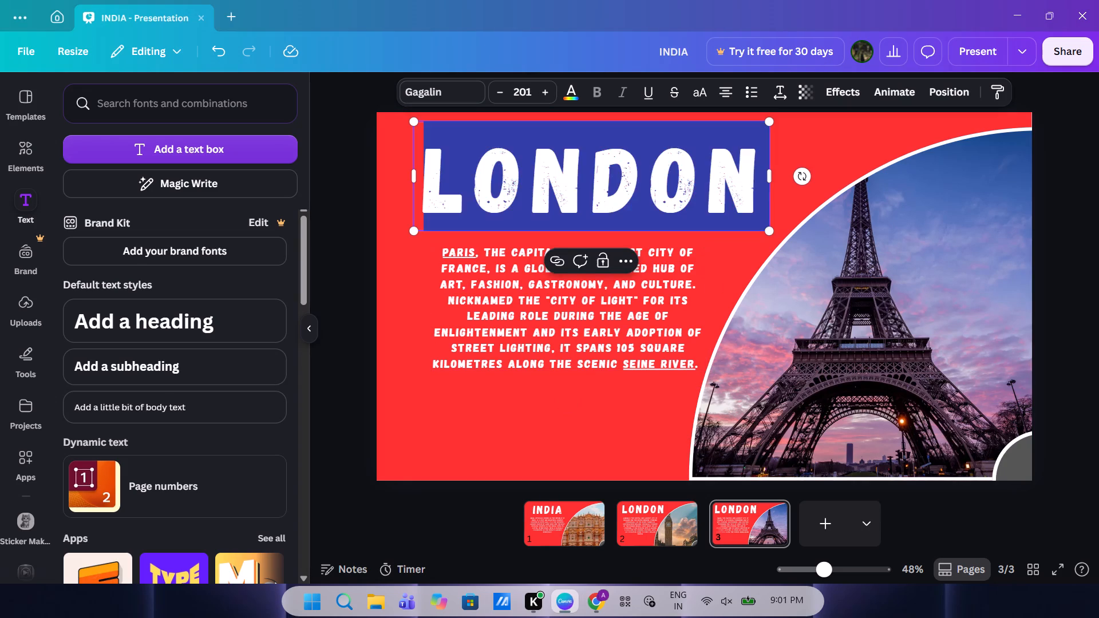
pyautogui.press('BackSpace')
pyautogui.write('pars')
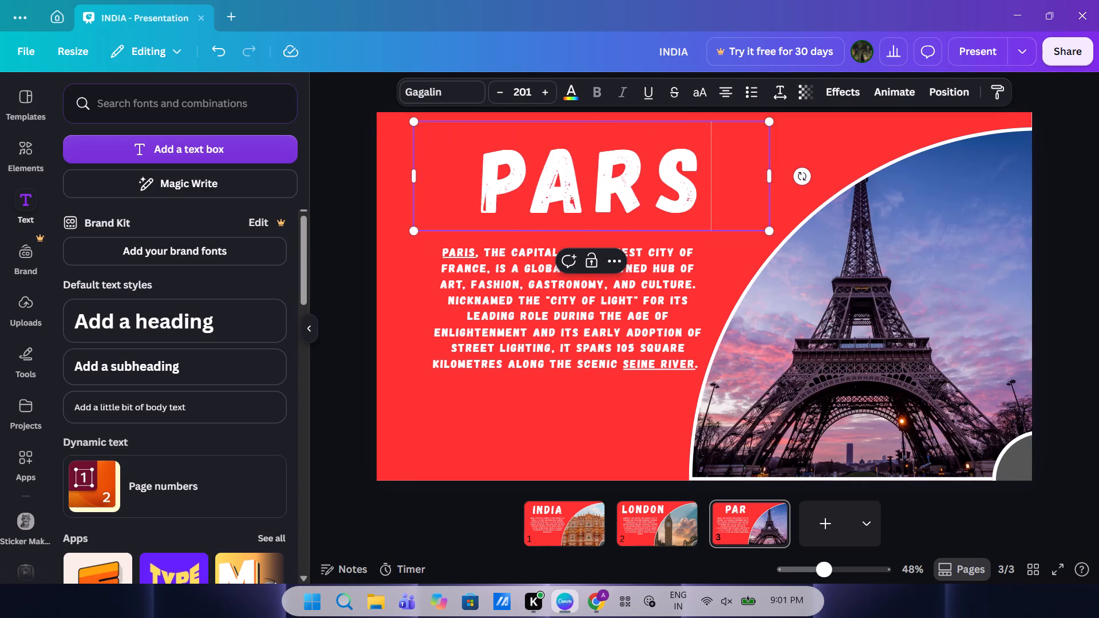
pyautogui.press('BackSpace')
pyautogui.write('is')
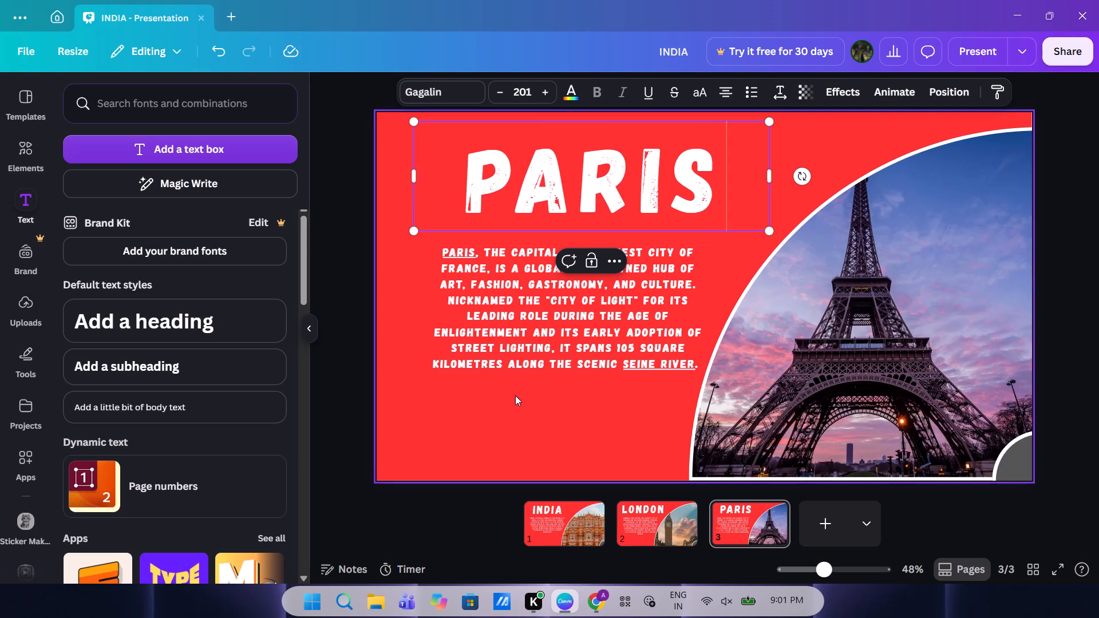
pyautogui.click(593, 416)
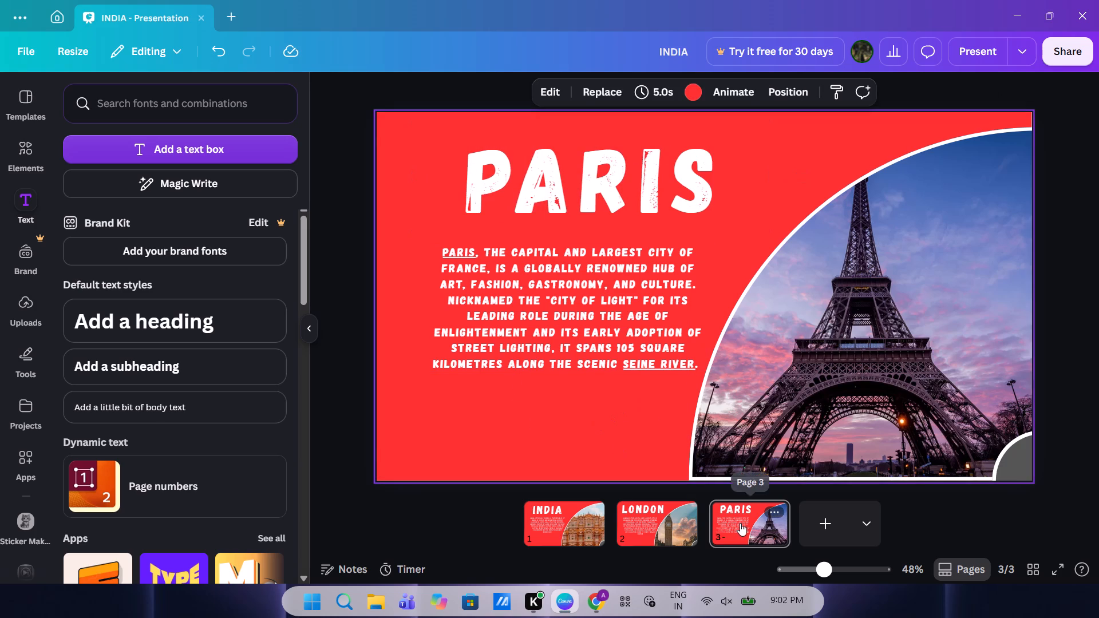
# Duplicate the finished Paris slide as page 4.
pyautogui.rightClick(740, 523)
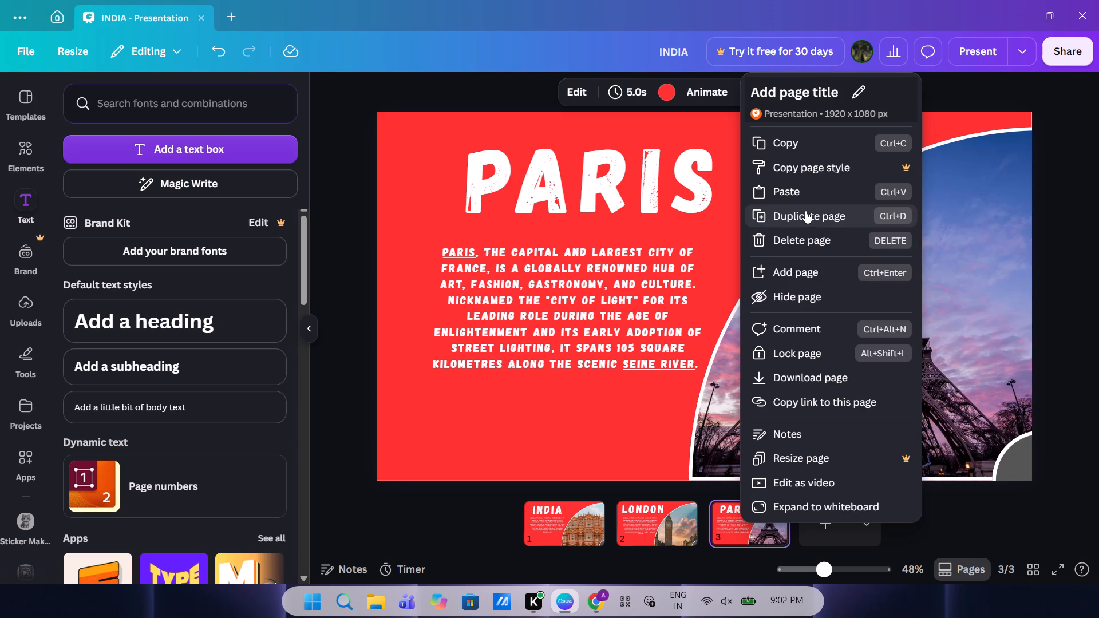
pyautogui.click(805, 211)
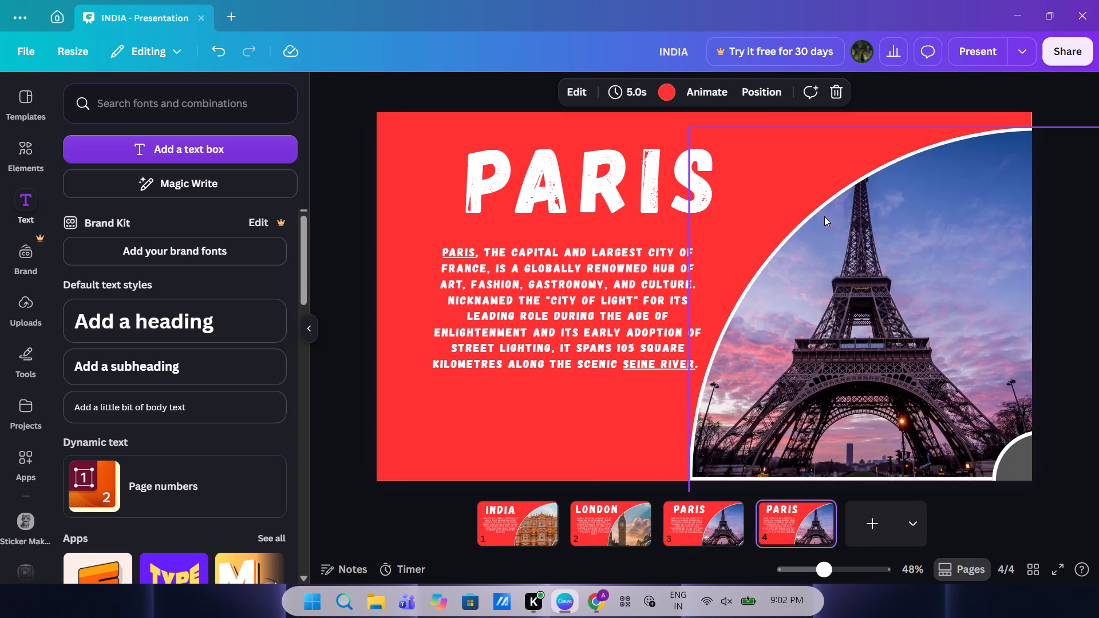
# On page 4, rotate the photo wheel to 90° to show the Japan pagoda and tuck it back into the slide's corner.
pyautogui.click(824, 216)
pyautogui.moveTo(790, 339); pyautogui.dragTo(768, 274)
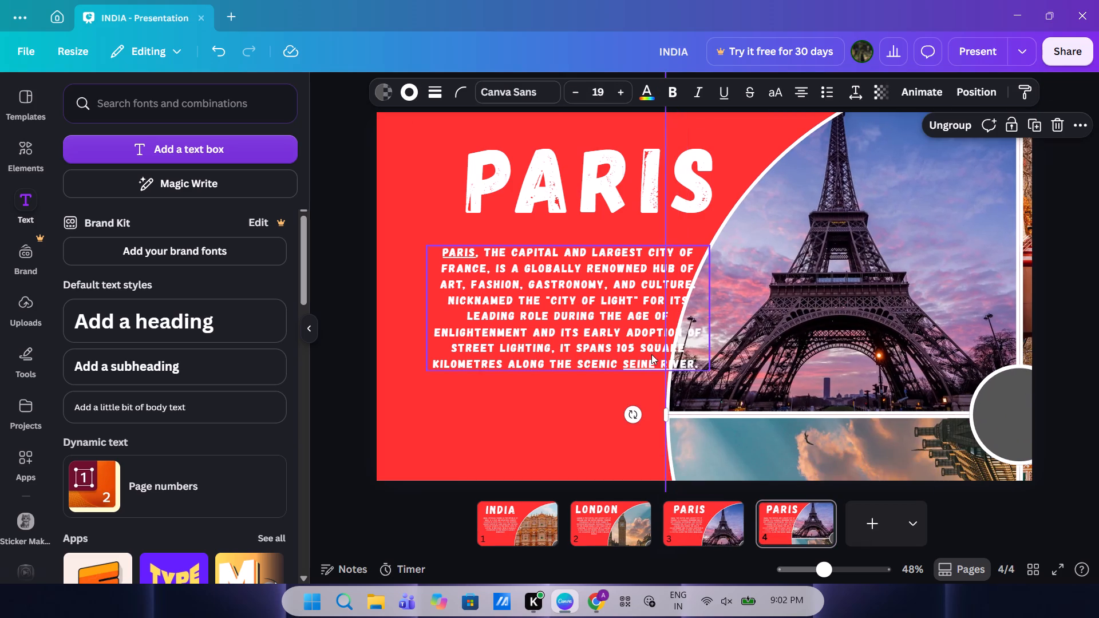
pyautogui.moveTo(626, 418); pyautogui.dragTo(963, 449)
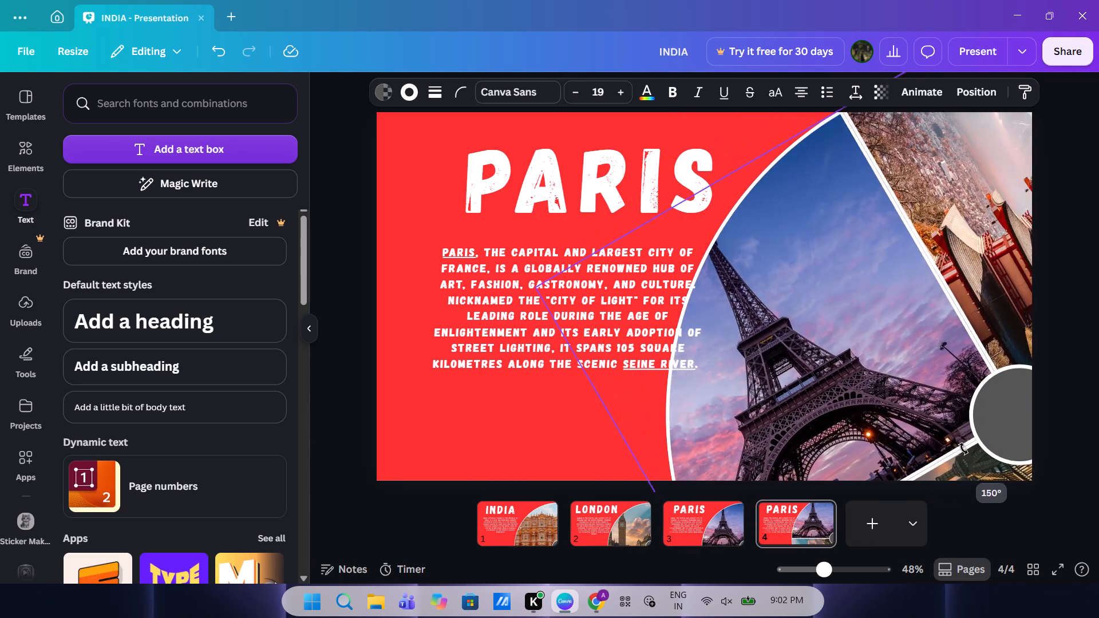
pyautogui.moveTo(963, 449); pyautogui.dragTo(1021, 468)
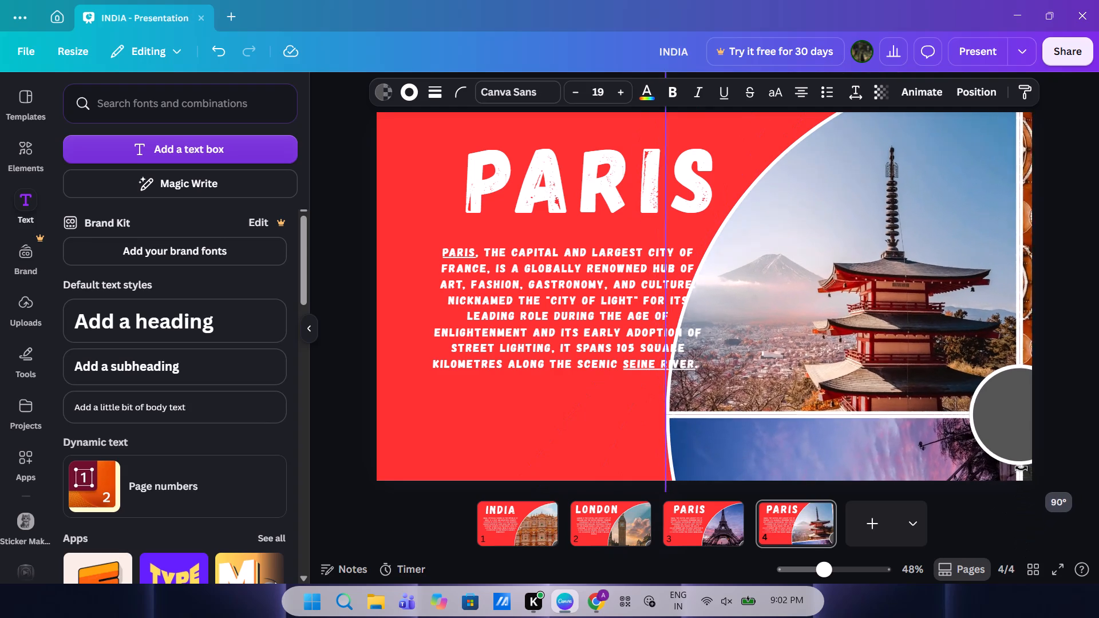
pyautogui.moveTo(1021, 468); pyautogui.dragTo(1022, 468)
pyautogui.moveTo(910, 357); pyautogui.dragTo(919, 416)
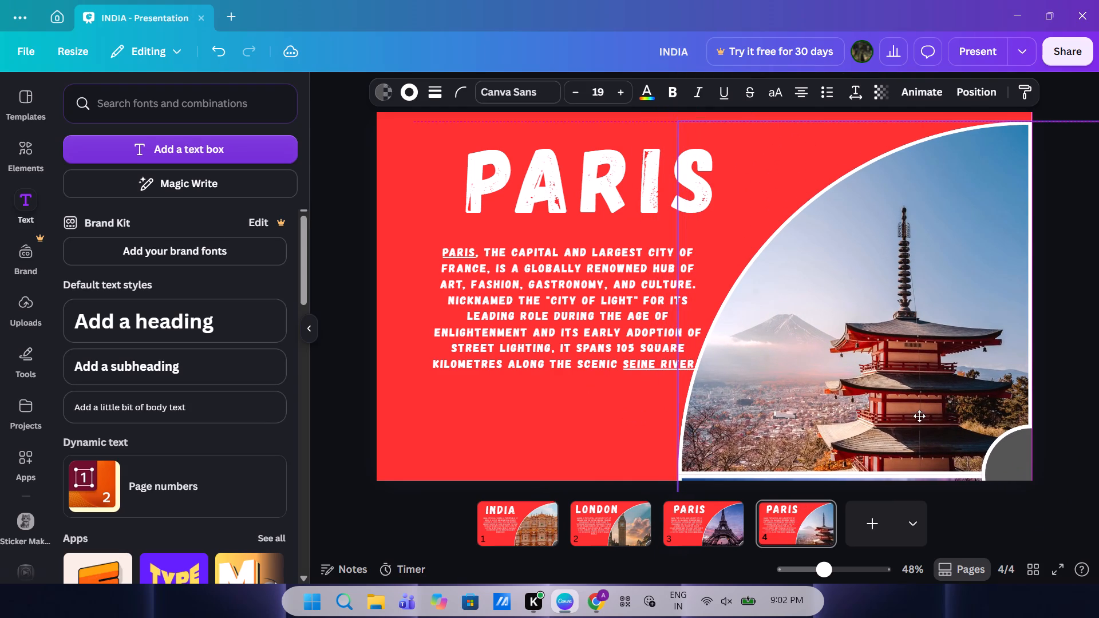
pyautogui.moveTo(919, 416); pyautogui.dragTo(919, 421)
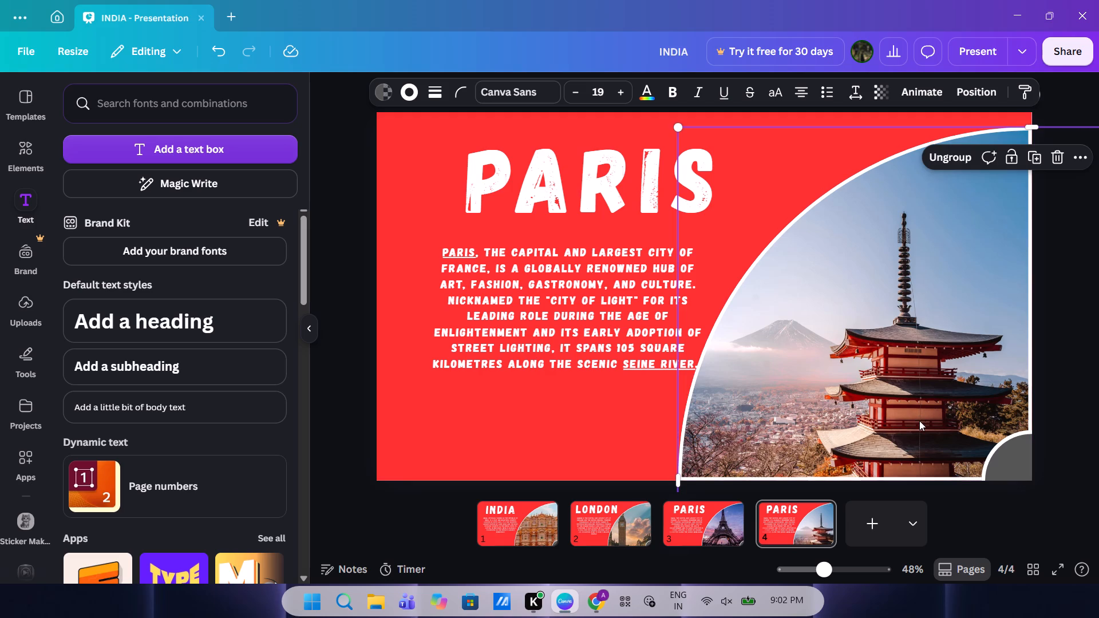
# Change page 4's title from PARIS to JAPAN.
pyautogui.click(566, 196)
pyautogui.doubleClick(566, 196)
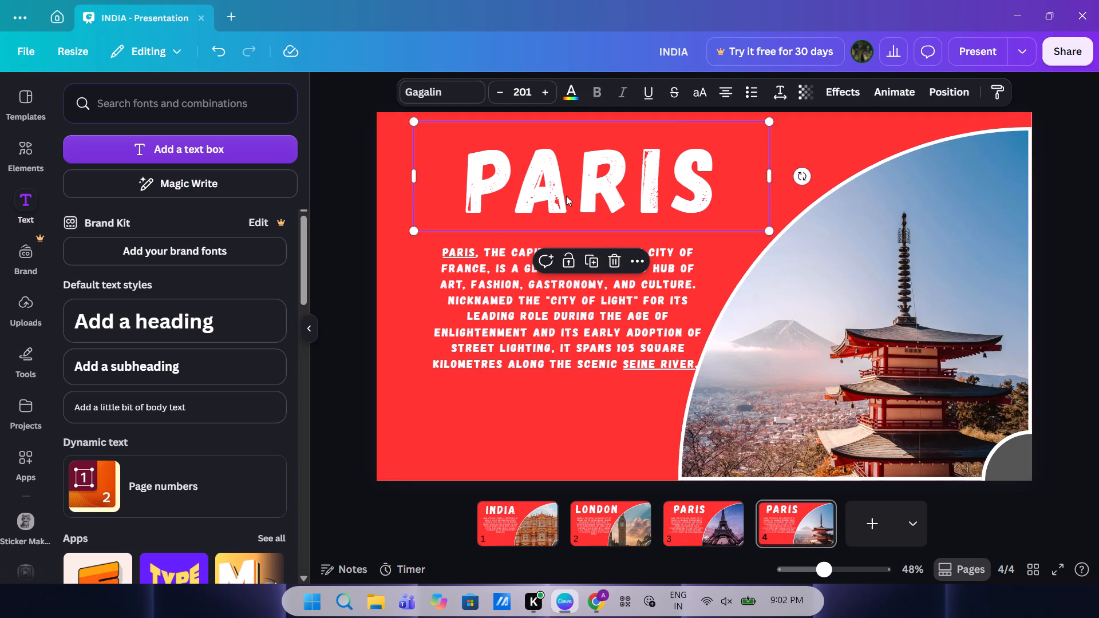
pyautogui.press('BackSpace')
pyautogui.write('japan')
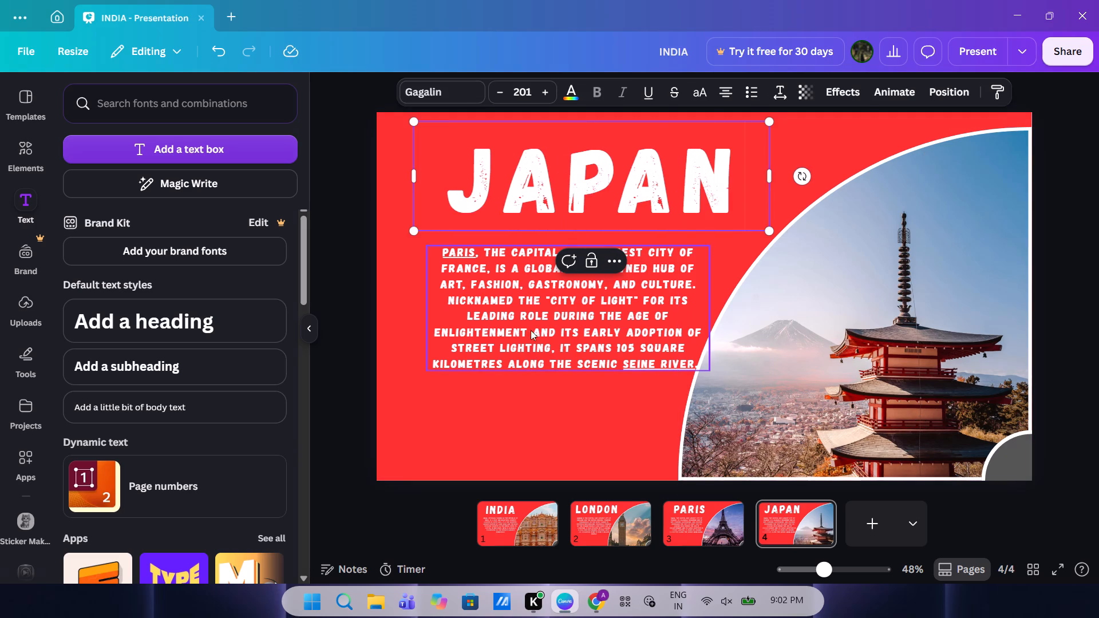
# Select page 4's paragraph text, switch to Chrome and ask Google's AI chat for "short paragraph od japan".
pyautogui.doubleClick(529, 336)
pyautogui.click(596, 609)
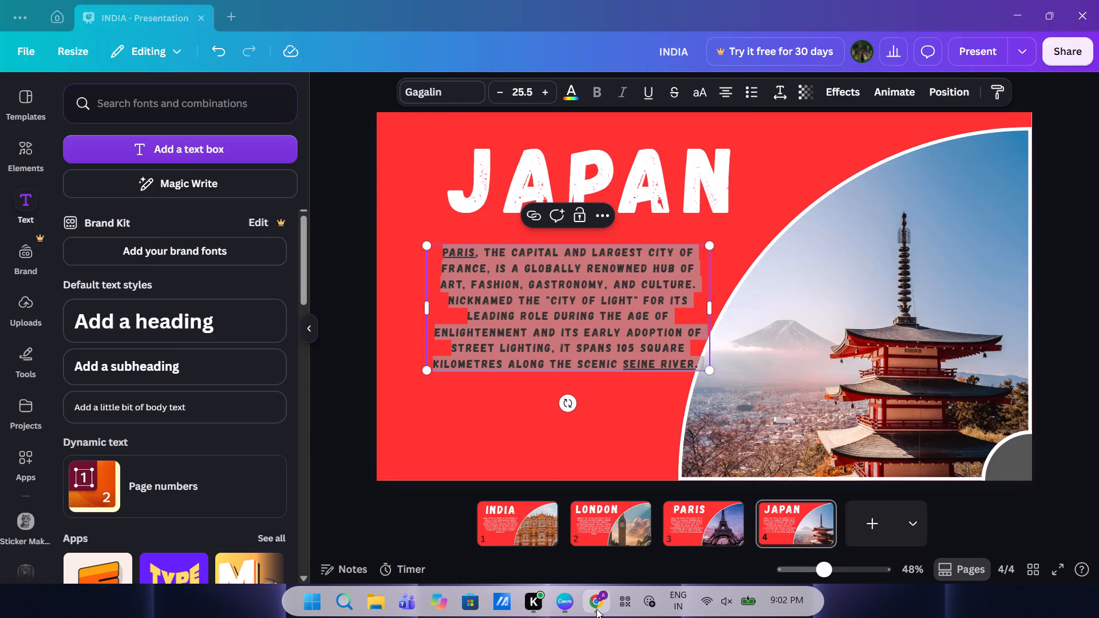
pyautogui.click(298, 486)
pyautogui.click(281, 490)
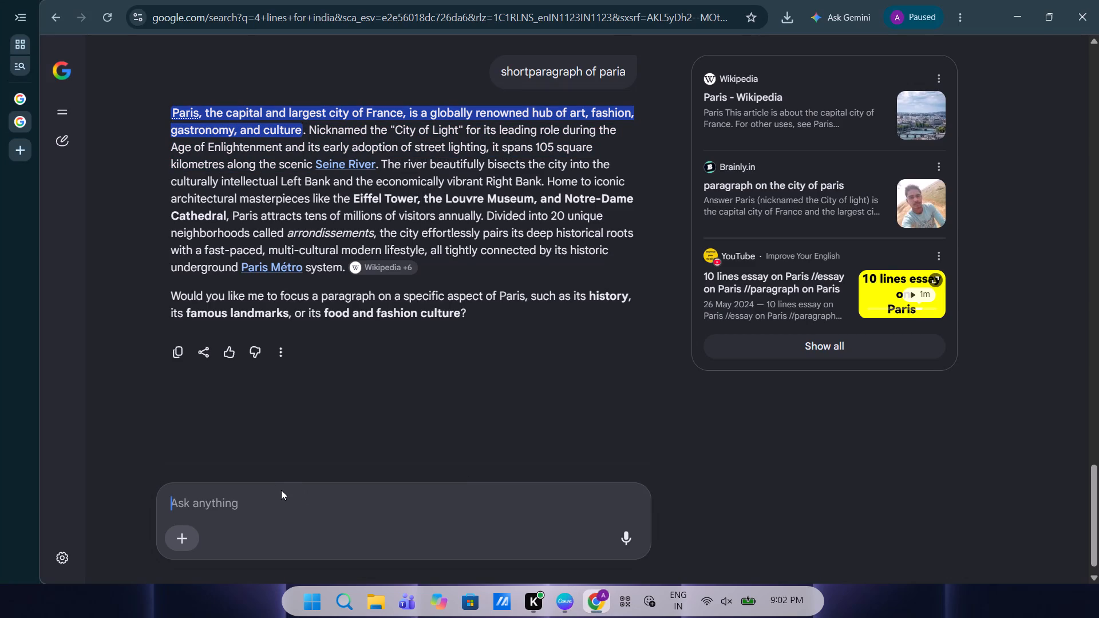
pyautogui.write('shotr')
pyautogui.press('BackSpace')
pyautogui.press('BackSpace')
pyautogui.write('rt paragh')
pyautogui.press('BackSpace')
pyautogui.press('BackSpace')
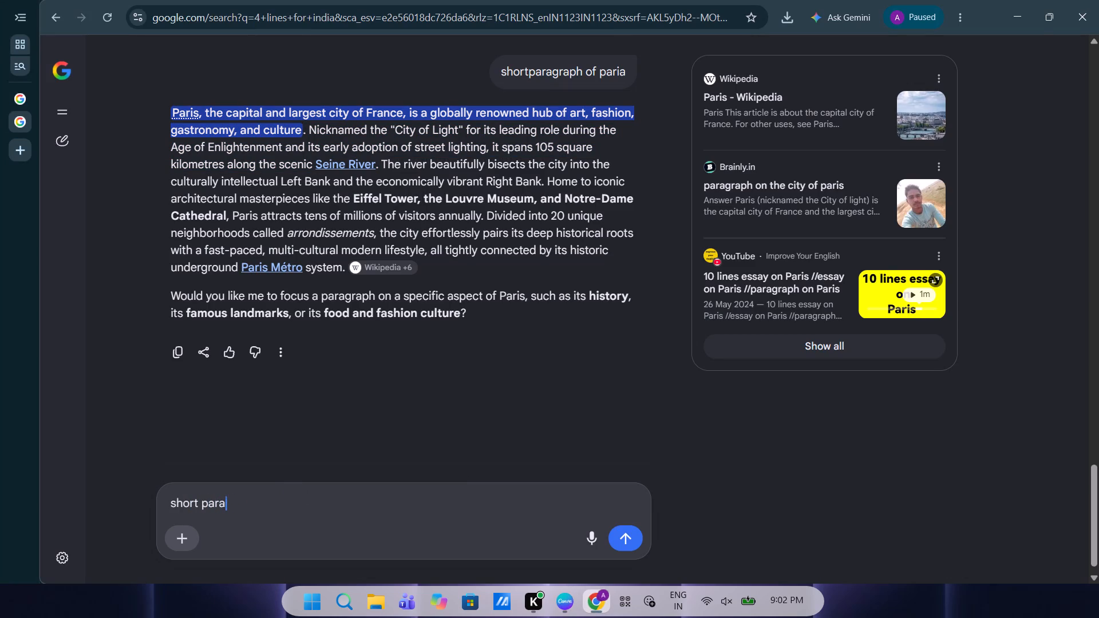
pyautogui.write('grapg')
pyautogui.press('BackSpace')
pyautogui.write('hr')
pyautogui.press('BackSpace')
pyautogui.press('space')
pyautogui.write('od jana')
pyautogui.press('BackSpace')
pyautogui.press('BackSpace')
pyautogui.write('pan')
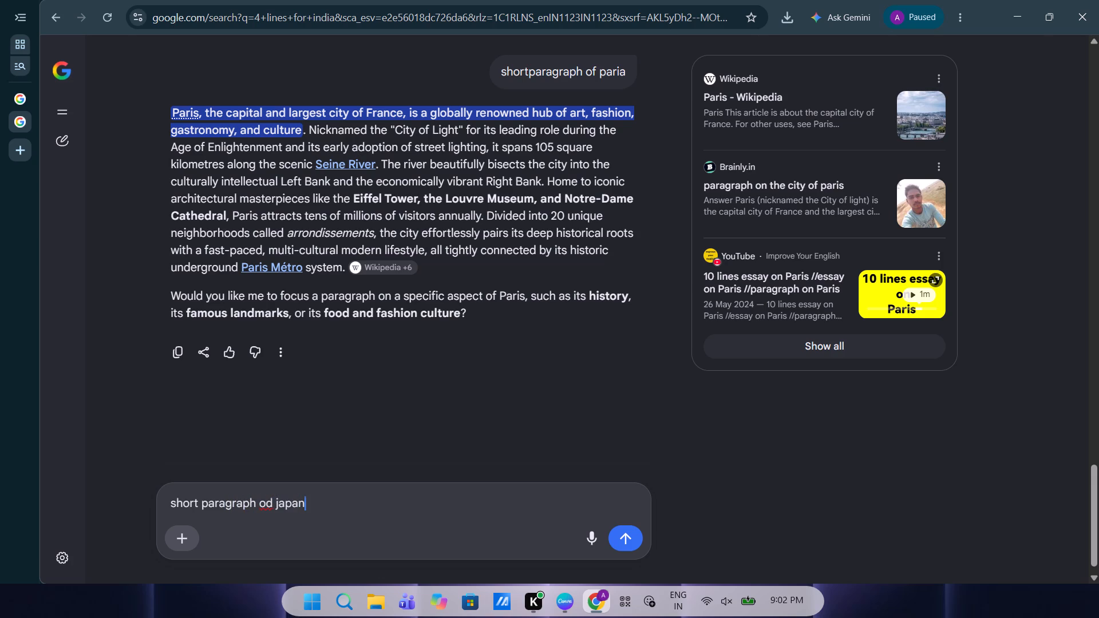
pyautogui.press('Return')
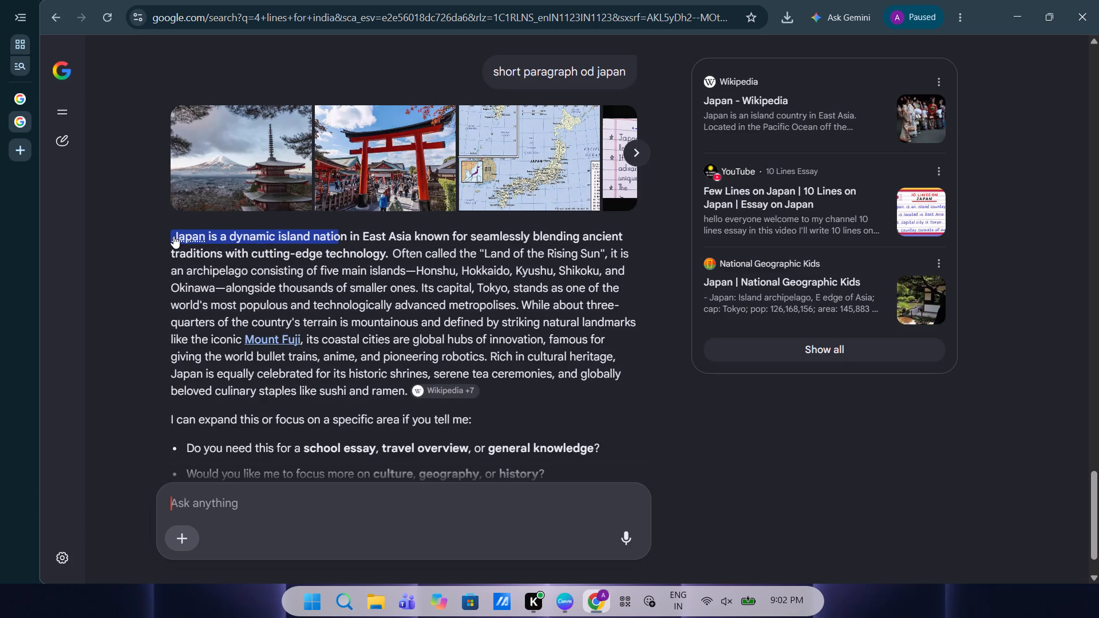
# Copy the start of the Japan answer, from "Japan is a dynamic island nation" through "Its capital, Tokyo".
pyautogui.moveTo(173, 235); pyautogui.dragTo(342, 320)
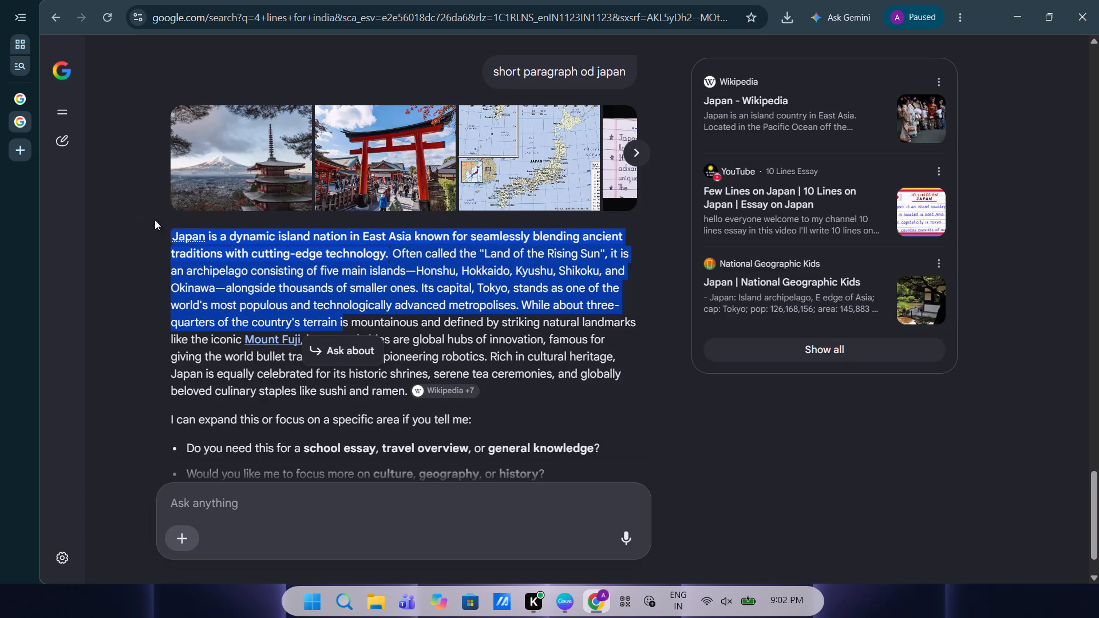
pyautogui.click(163, 229)
pyautogui.moveTo(171, 230); pyautogui.dragTo(498, 290)
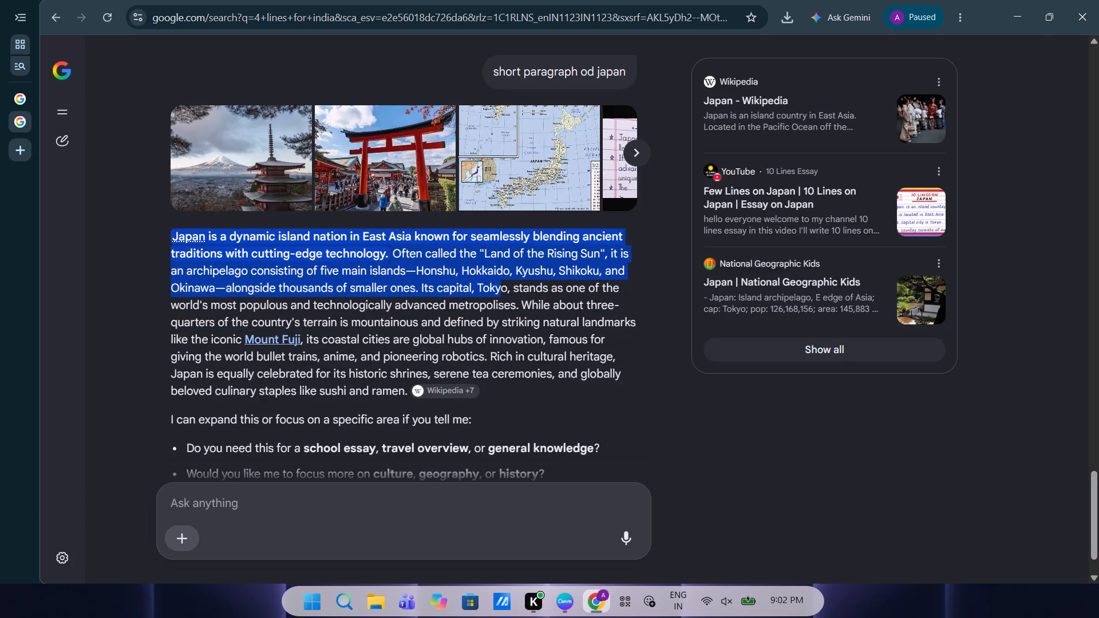
pyautogui.moveTo(498, 290); pyautogui.dragTo(508, 286)
pyautogui.hotkey('ctrl', 'c')
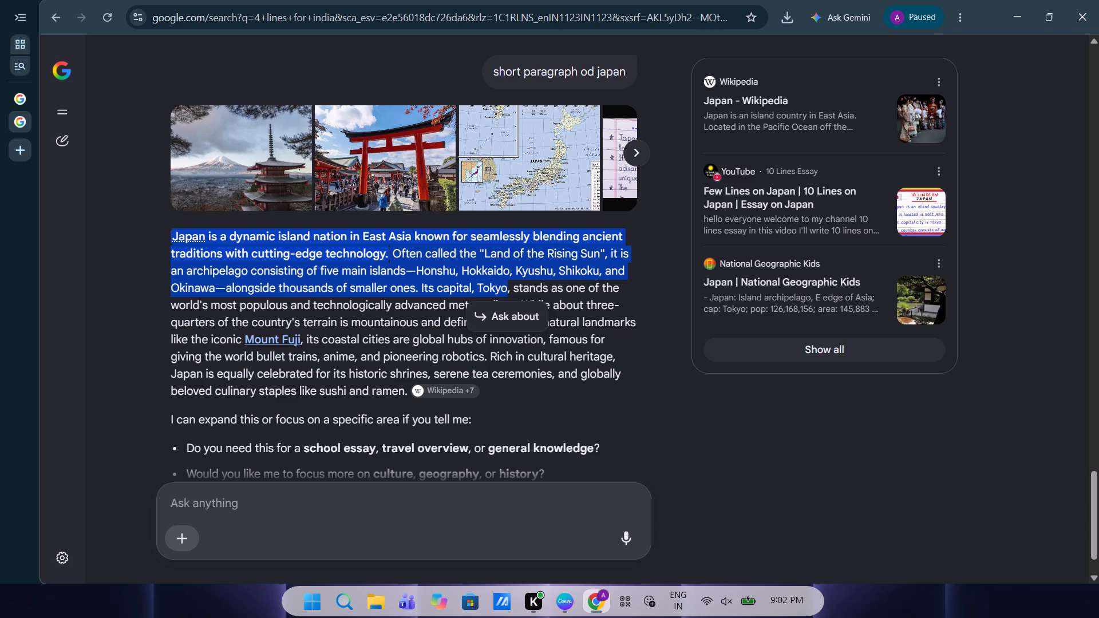
# Switch back to Canva and replace page 4's Paris paragraph with the copied Japan text, keeping the existing text box.
pyautogui.click(562, 603)
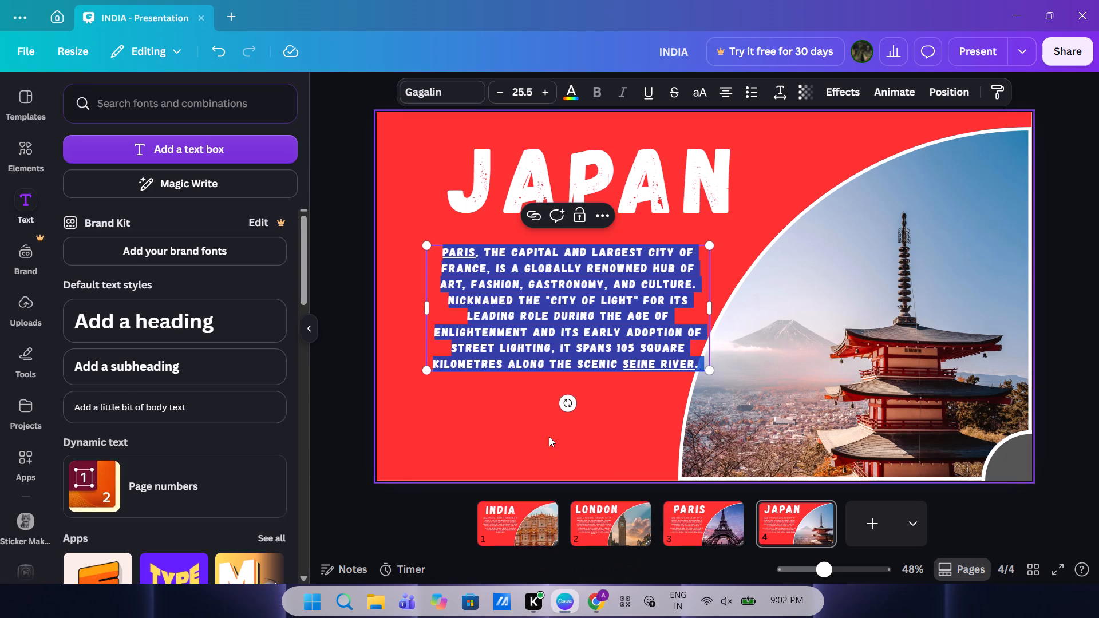
pyautogui.press('BackSpace')
pyautogui.hotkey('ctrl', 'v')
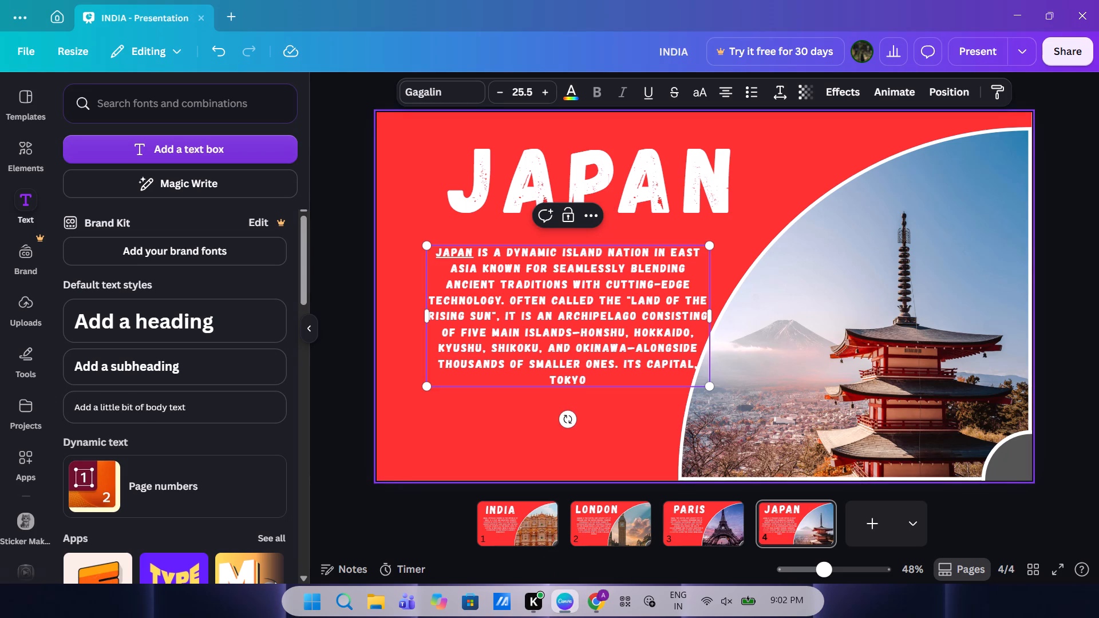
pyautogui.click(634, 429)
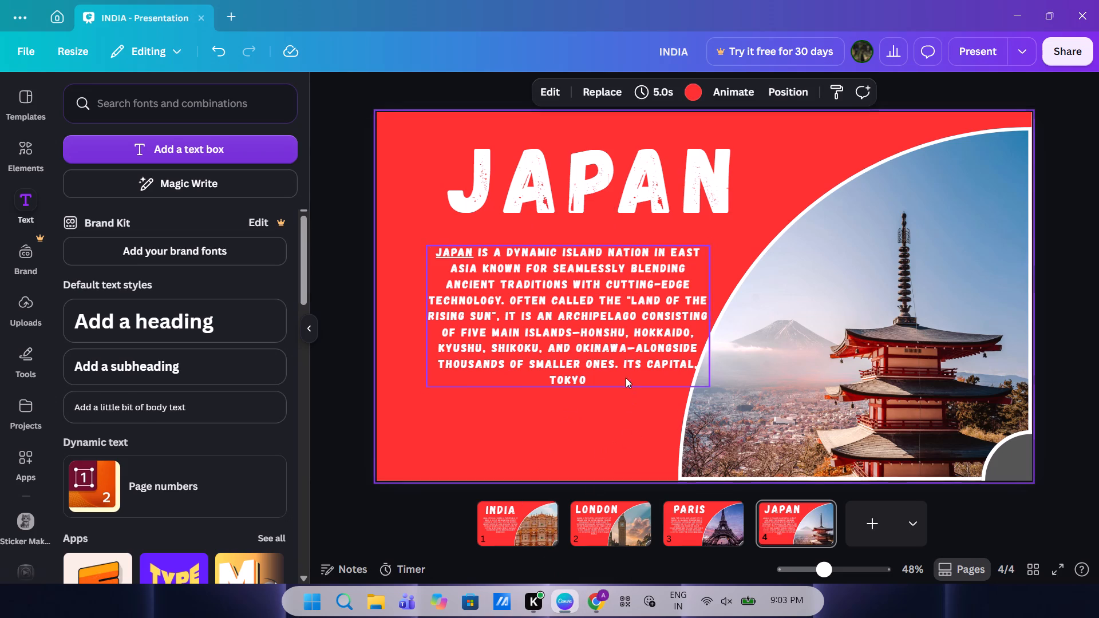
# Nudge the paragraph slightly left, away from the photo wheel, on the Japan, London, Paris and India slides.
pyautogui.moveTo(618, 358); pyautogui.dragTo(603, 356)
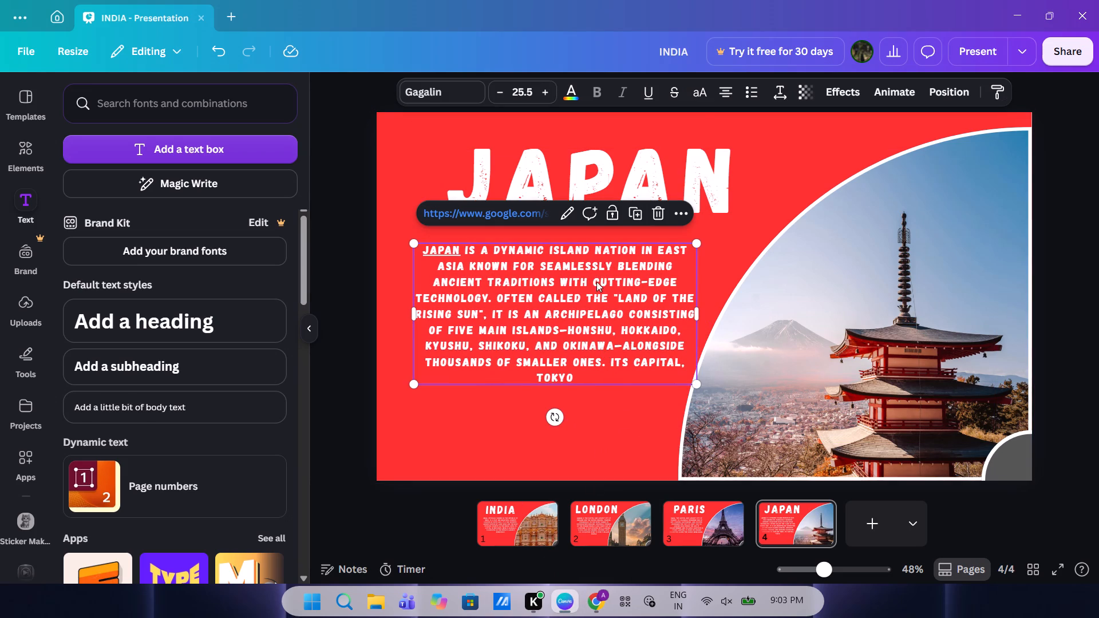
pyautogui.click(627, 524)
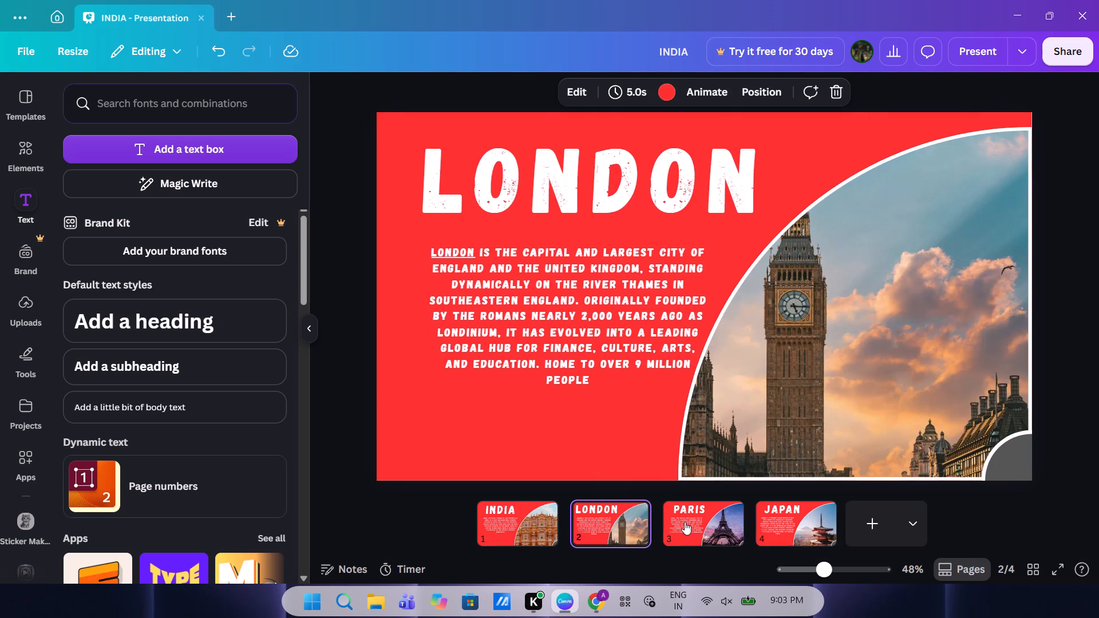
pyautogui.moveTo(581, 279); pyautogui.dragTo(568, 278)
pyautogui.click(683, 518)
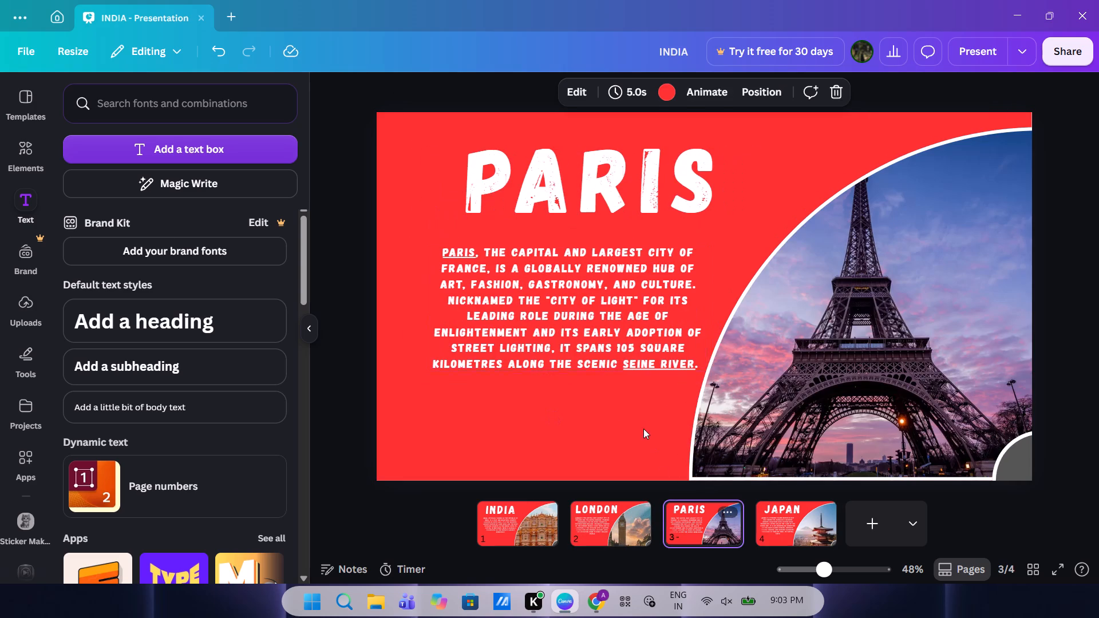
pyautogui.moveTo(544, 327); pyautogui.dragTo(532, 323)
pyautogui.click(512, 522)
pyautogui.moveTo(537, 354); pyautogui.dragTo(527, 354)
pyautogui.click(528, 339)
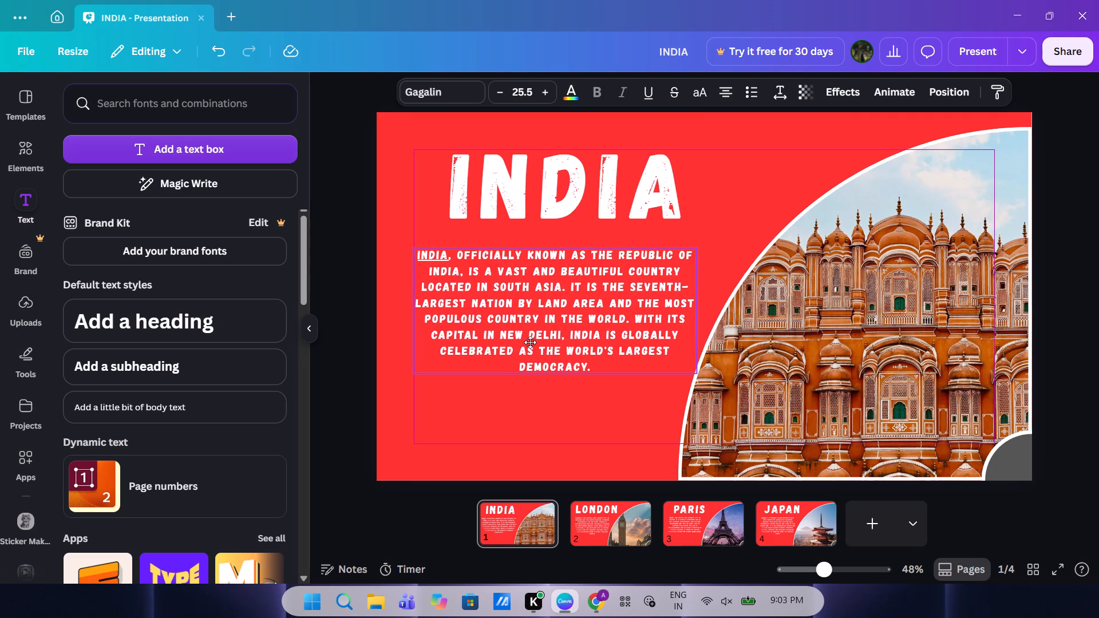
# Reposition the INDIA title on page 1 slightly right, keeping it above the paragraph.
pyautogui.moveTo(575, 199); pyautogui.dragTo(561, 174)
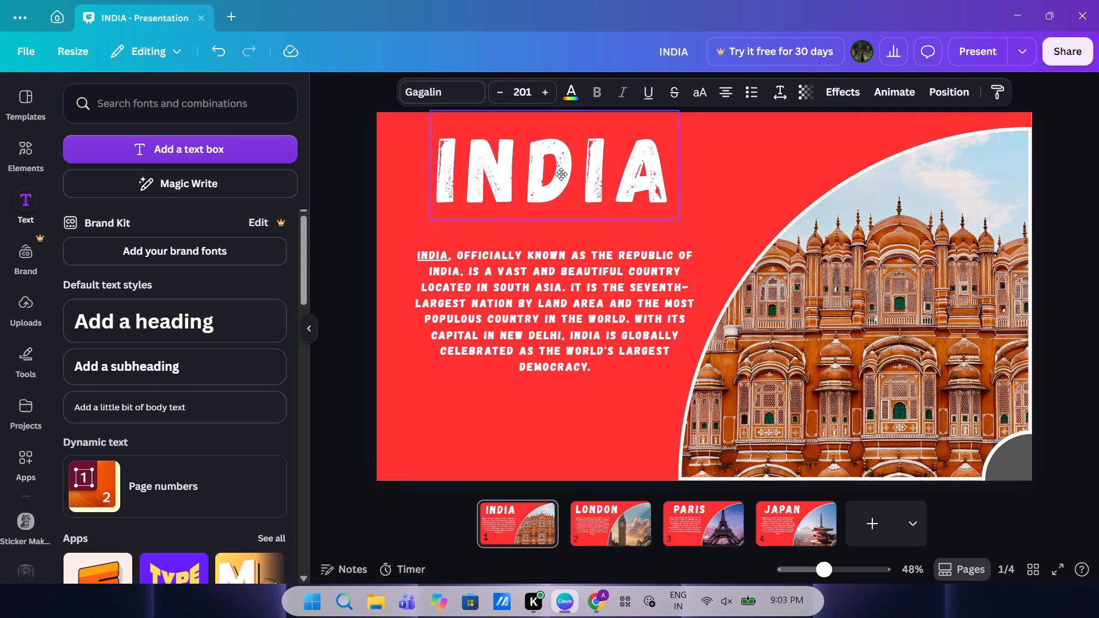
pyautogui.moveTo(561, 174); pyautogui.dragTo(608, 195)
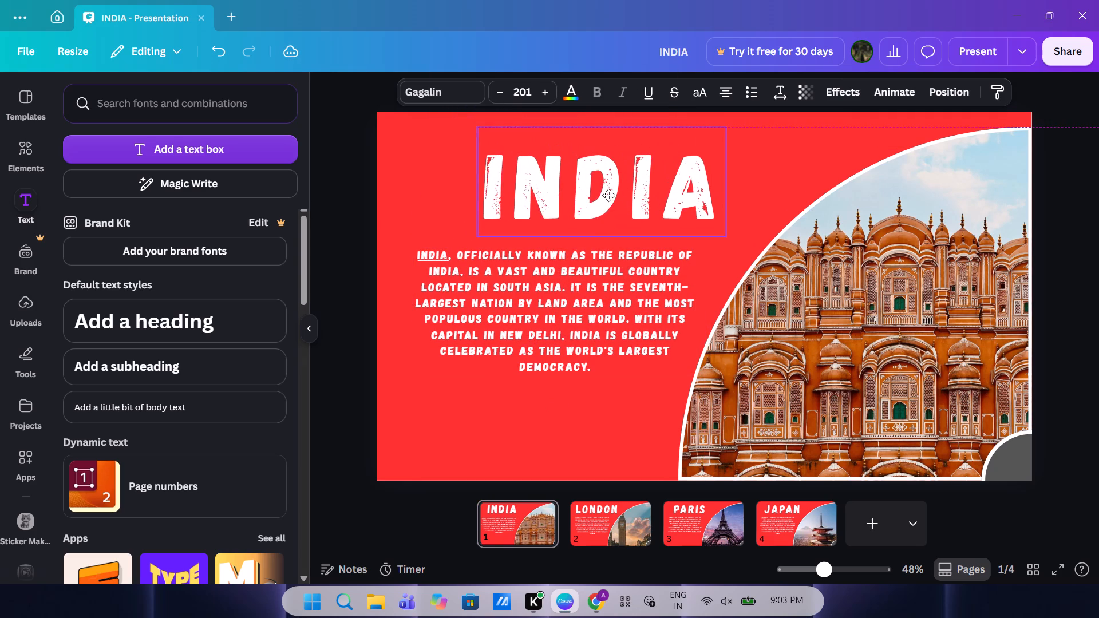
pyautogui.moveTo(608, 195); pyautogui.dragTo(590, 199)
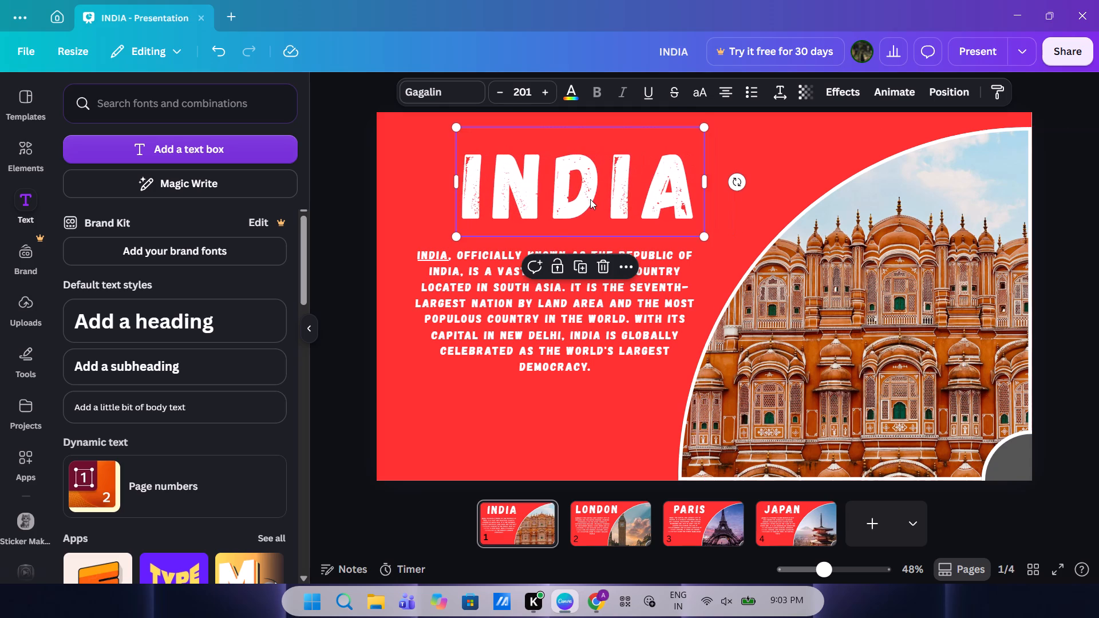
# Add a Match & Move transition between the India and London pages with a duration of 2 seconds.
pyautogui.click(593, 509)
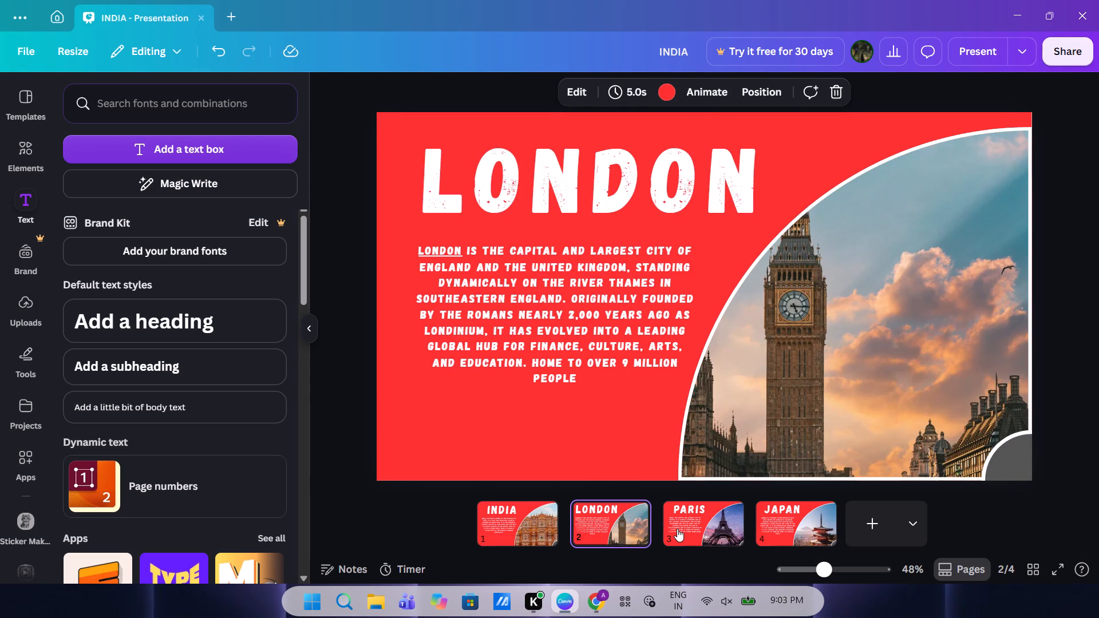
pyautogui.click(677, 529)
pyautogui.click(748, 538)
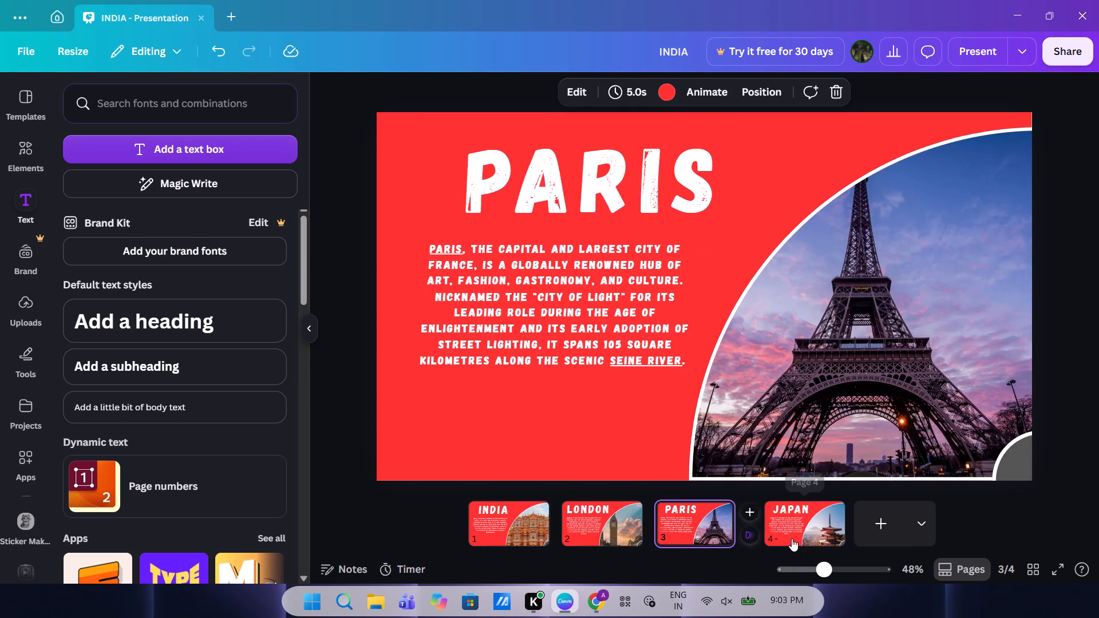
pyautogui.click(792, 538)
pyautogui.click(564, 540)
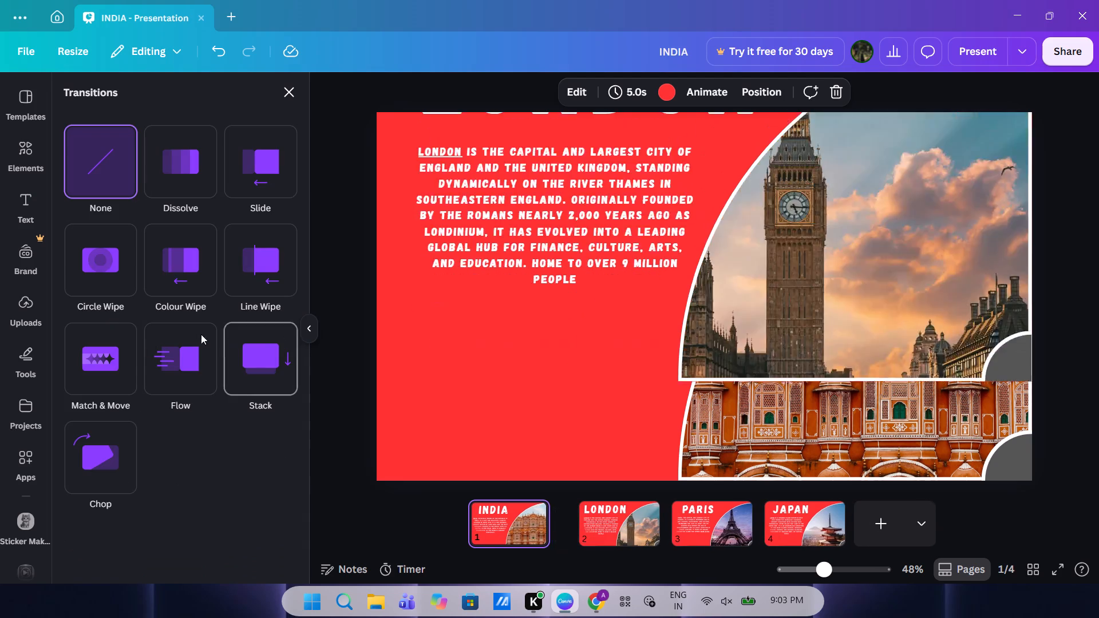
pyautogui.click(129, 355)
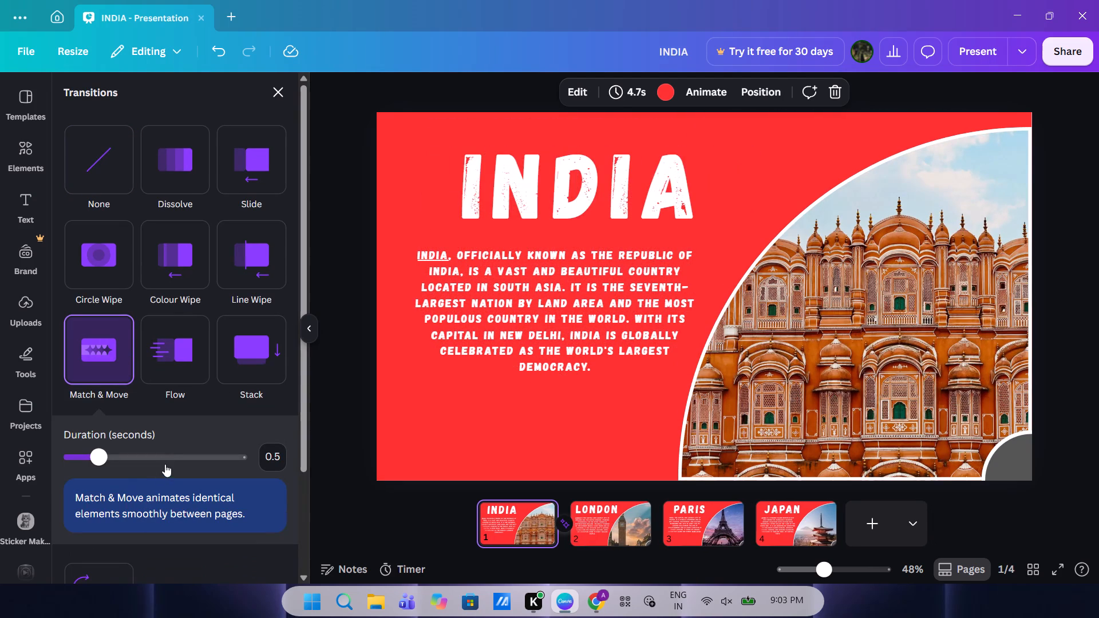
pyautogui.click(165, 464)
pyautogui.click(181, 464)
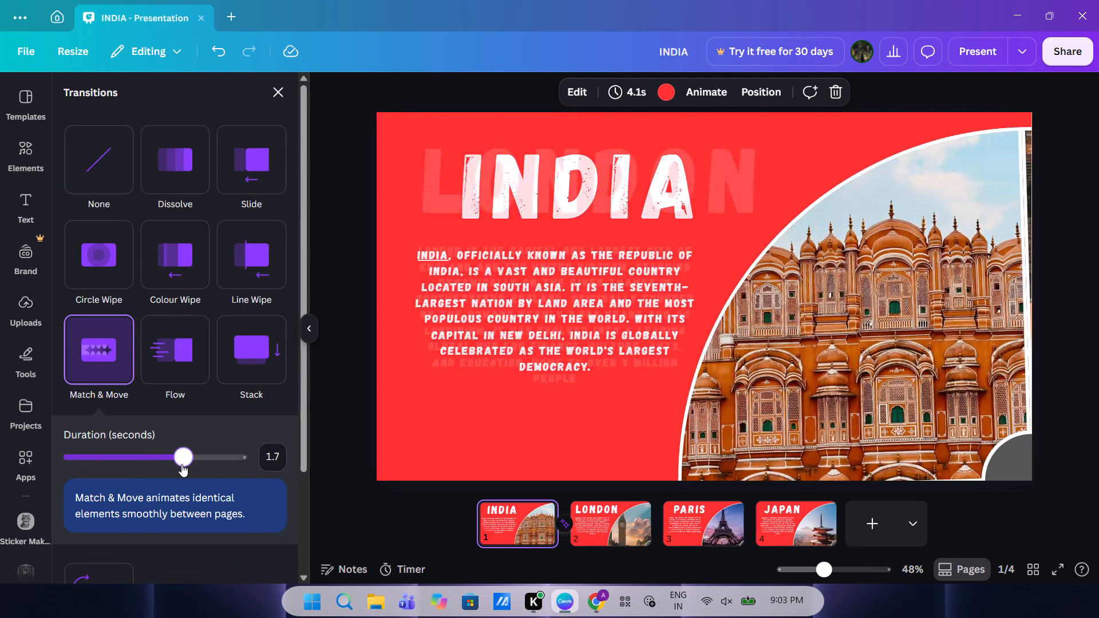
pyautogui.click(196, 463)
pyautogui.click(208, 466)
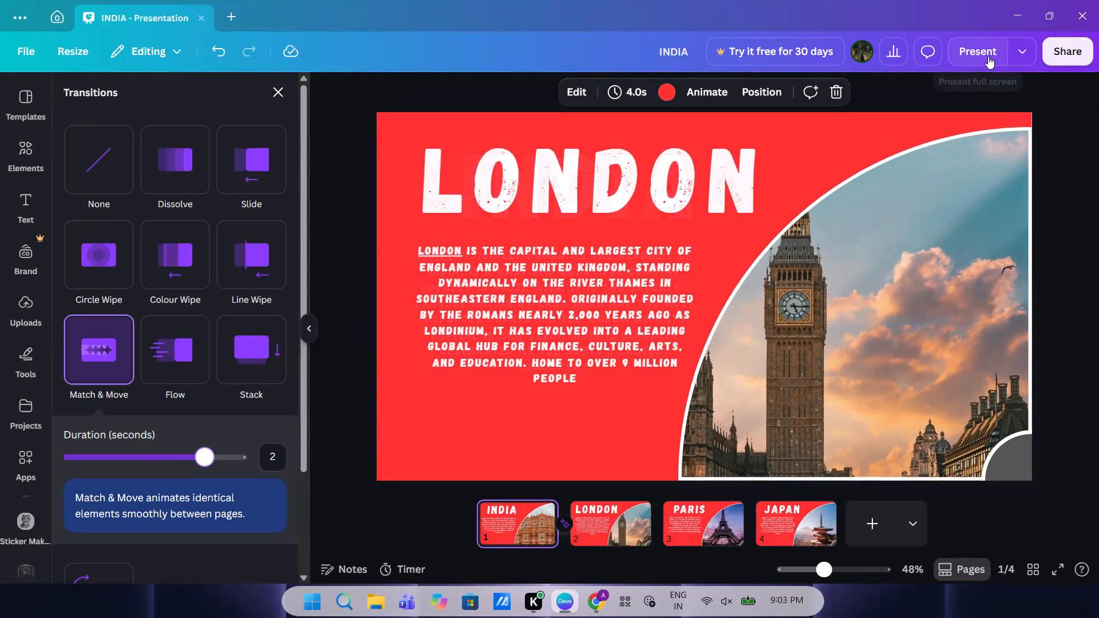
# Present the slides full screen from the India page to preview the transition.
pyautogui.click(988, 56)
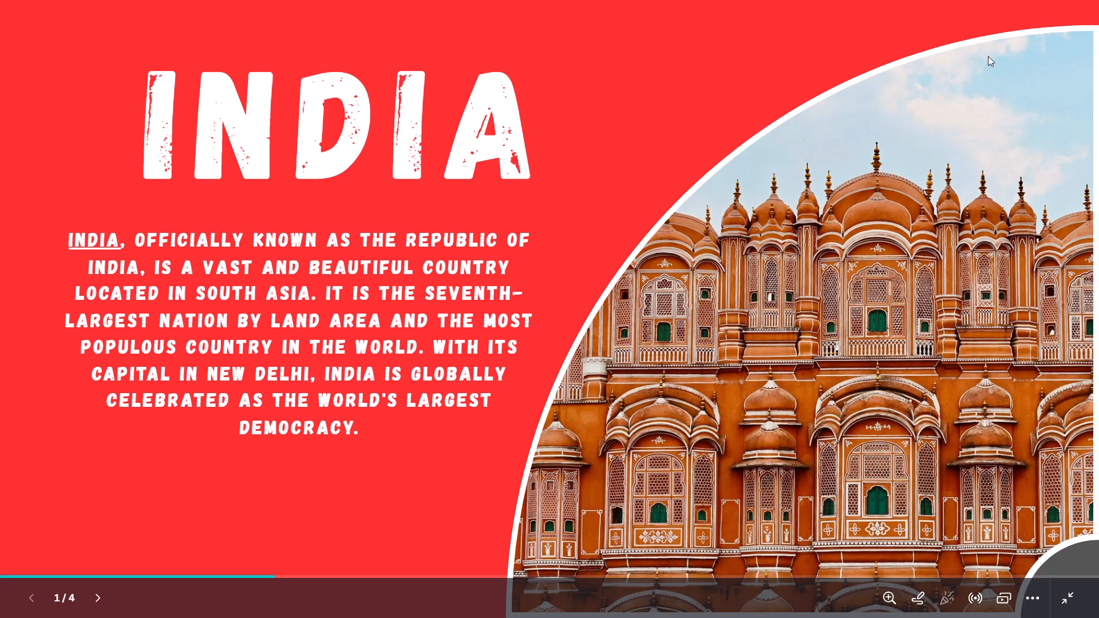
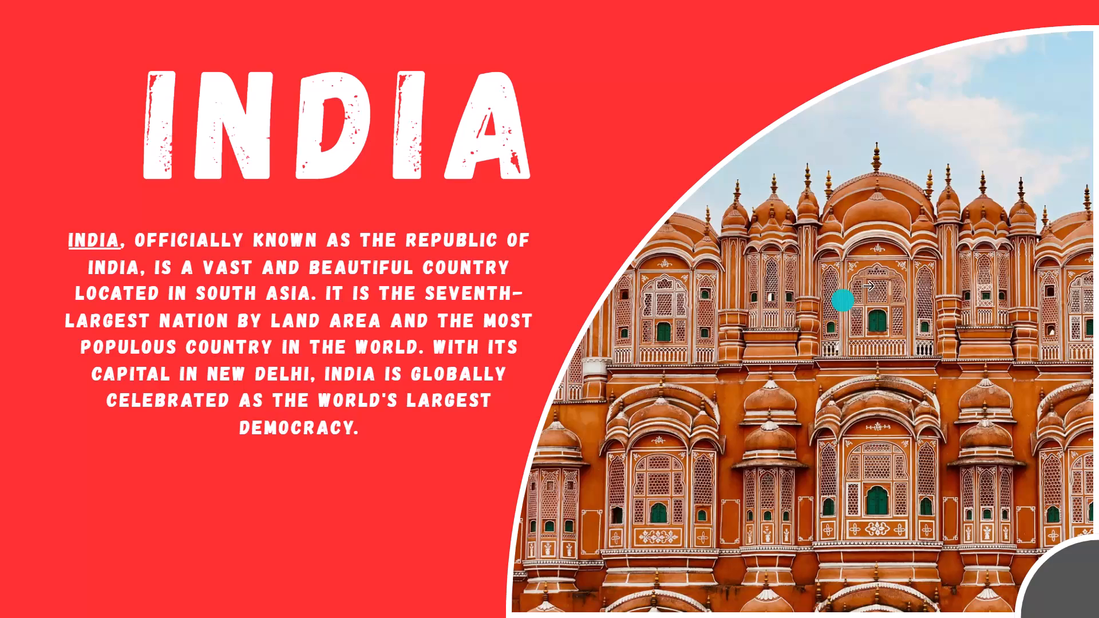
# Play back and forth through the India, London, Paris and Japan slides full screen to check the page changes, and exit the presentation.
pyautogui.click(868, 286)
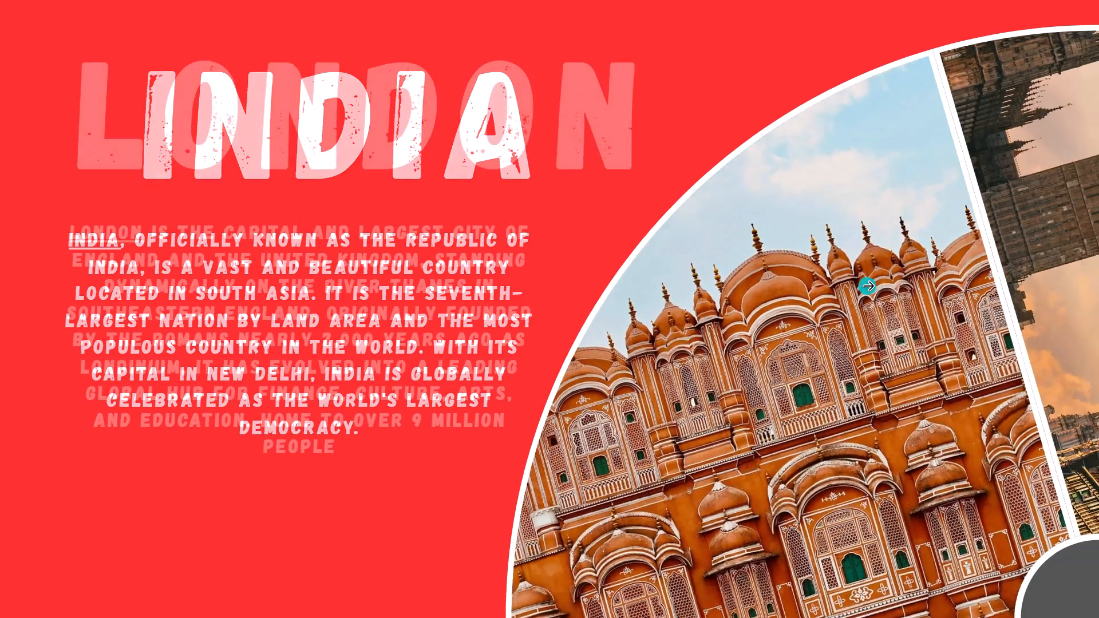
pyautogui.click(868, 286)
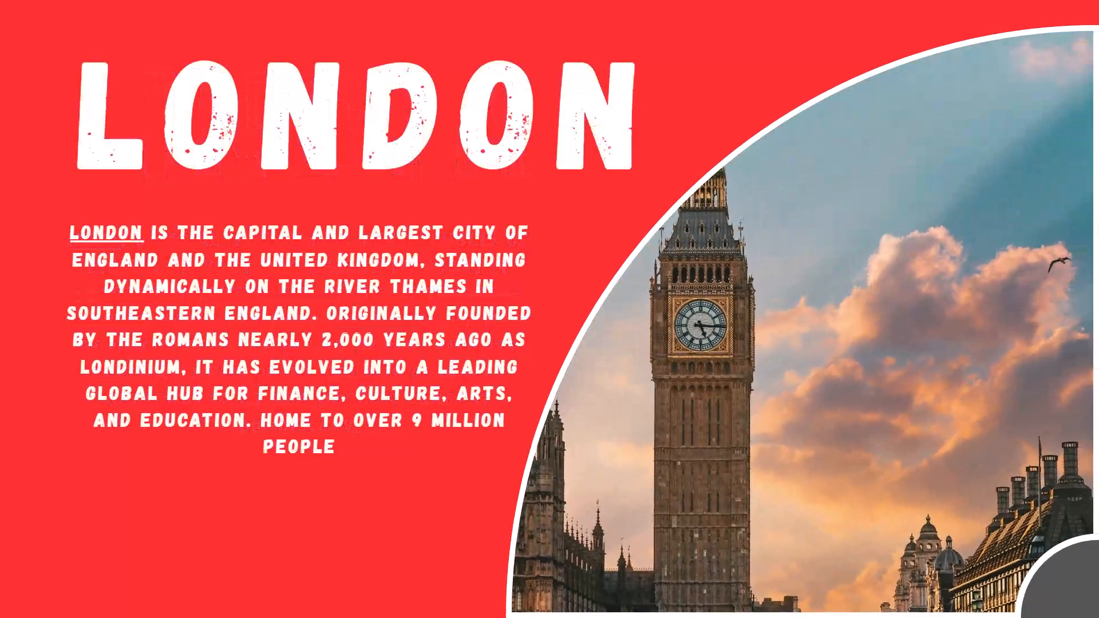
pyautogui.click(144, 281)
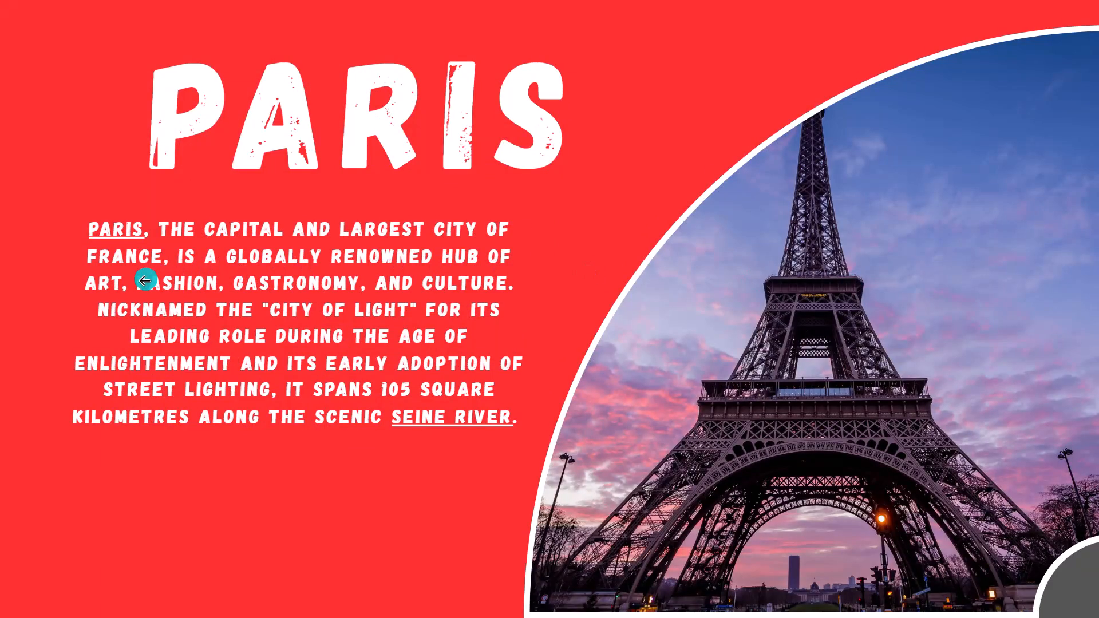
pyautogui.click(928, 298)
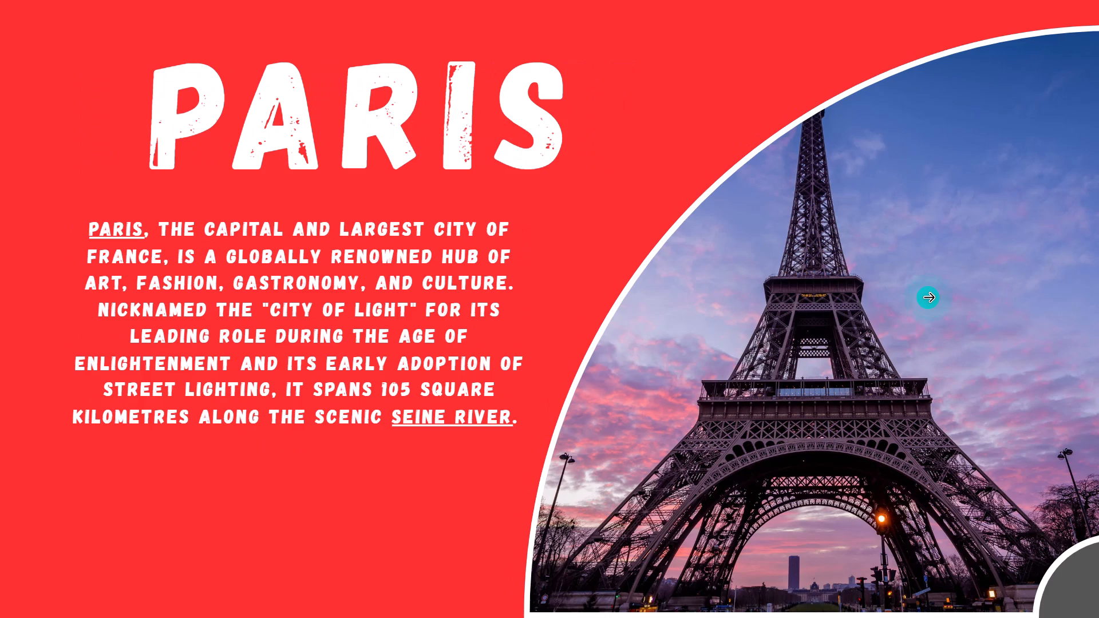
pyautogui.click(928, 298)
pyautogui.click(928, 298)
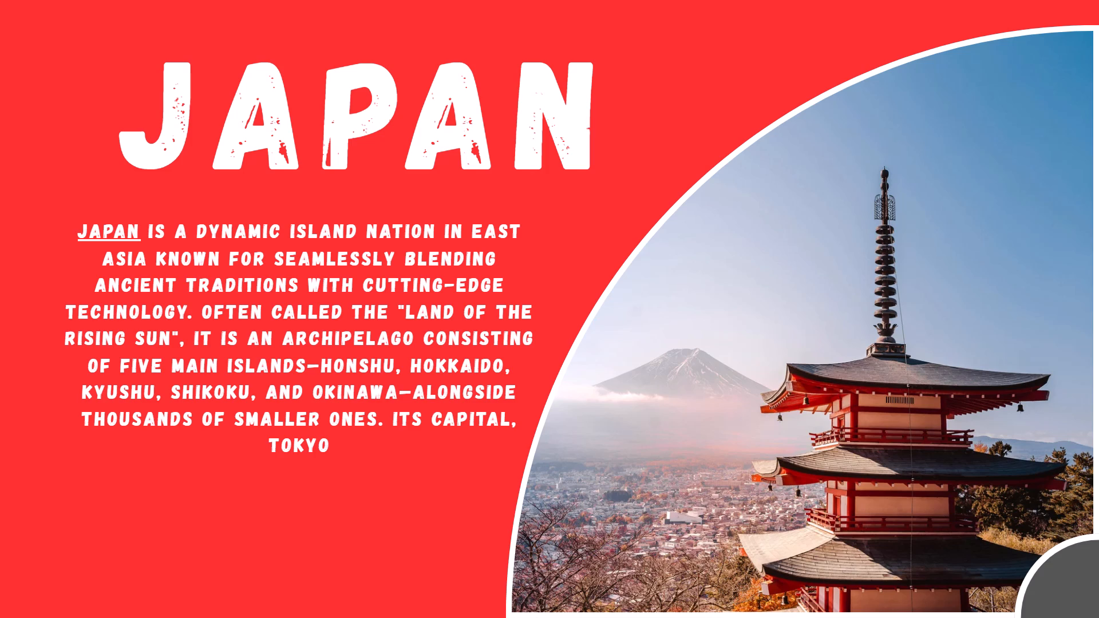
pyautogui.click(390, 332)
pyautogui.click(212, 340)
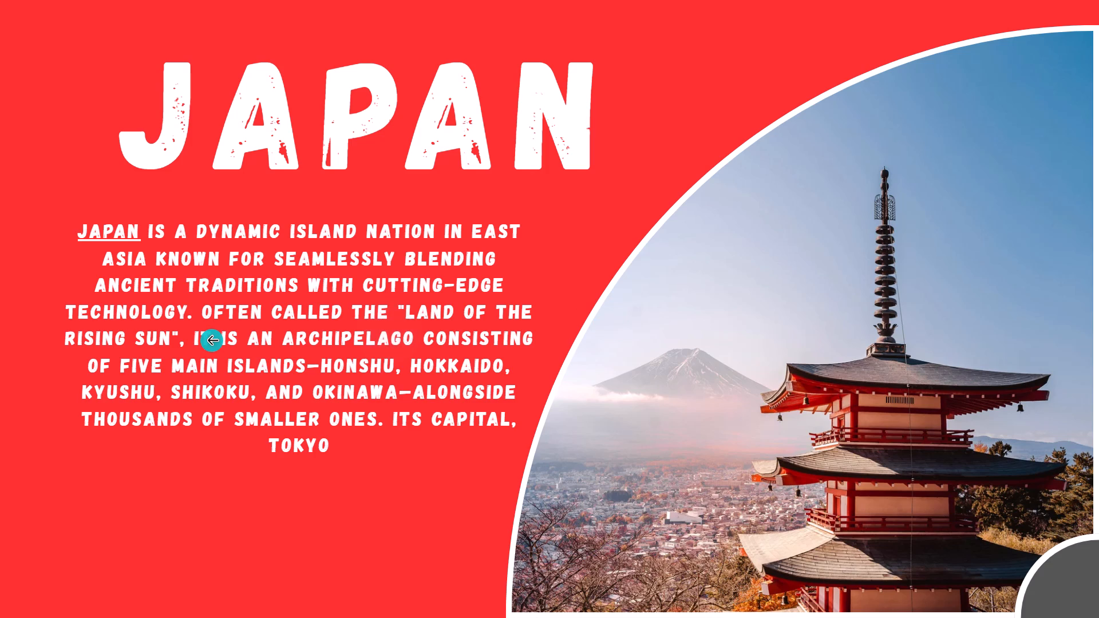
pyautogui.click(212, 340)
pyautogui.click(212, 340)
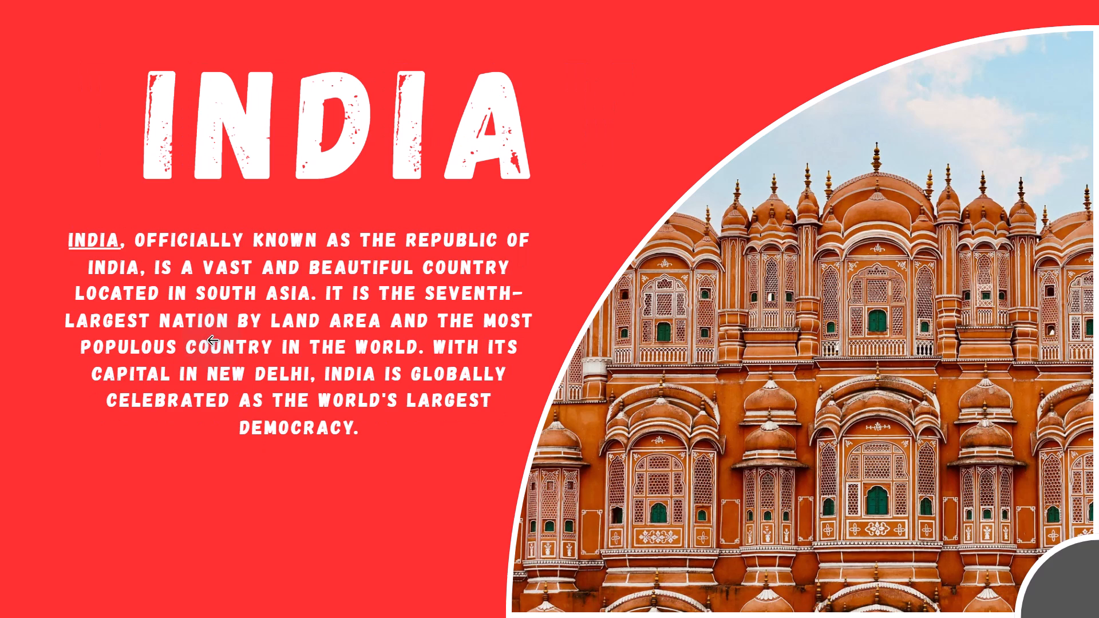
pyautogui.click(212, 340)
pyautogui.click(999, 295)
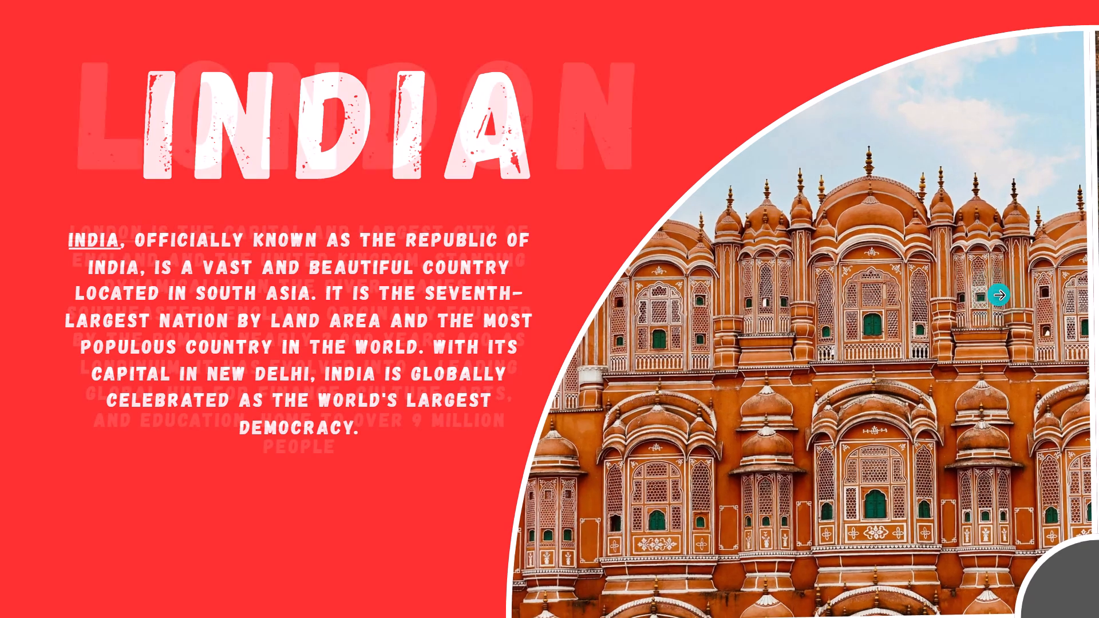
pyautogui.click(999, 295)
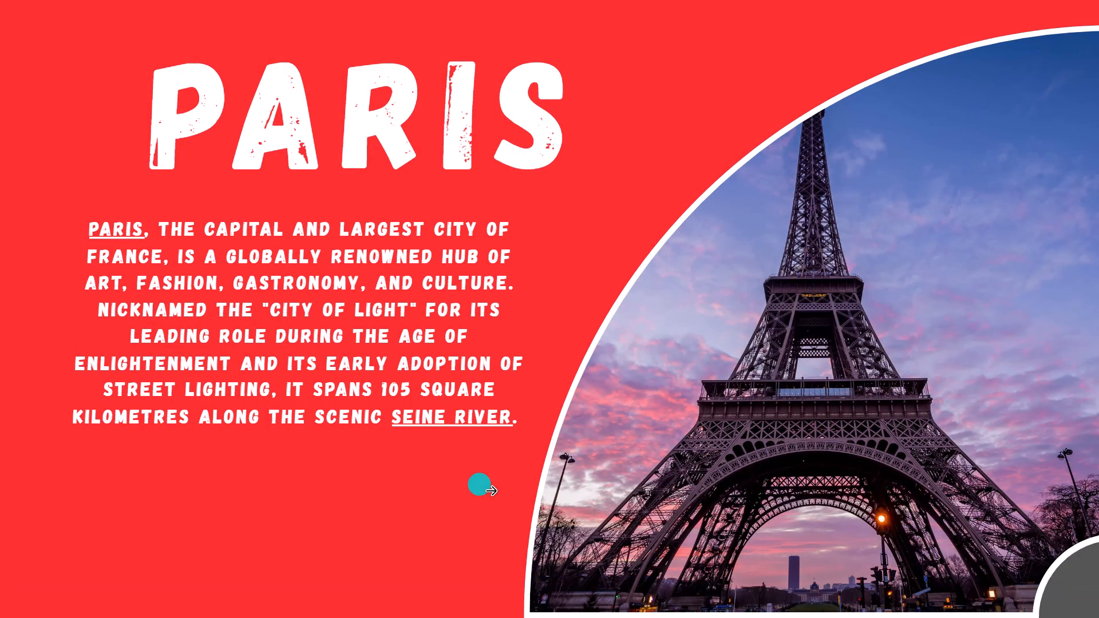
pyautogui.click(244, 5)
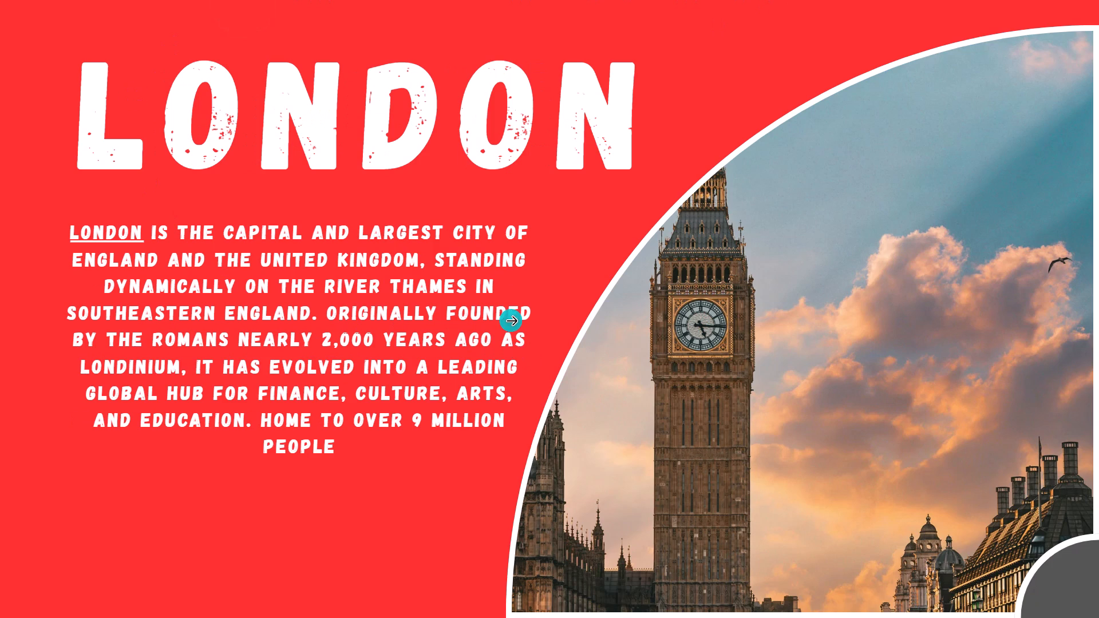
pyautogui.press('Escape')
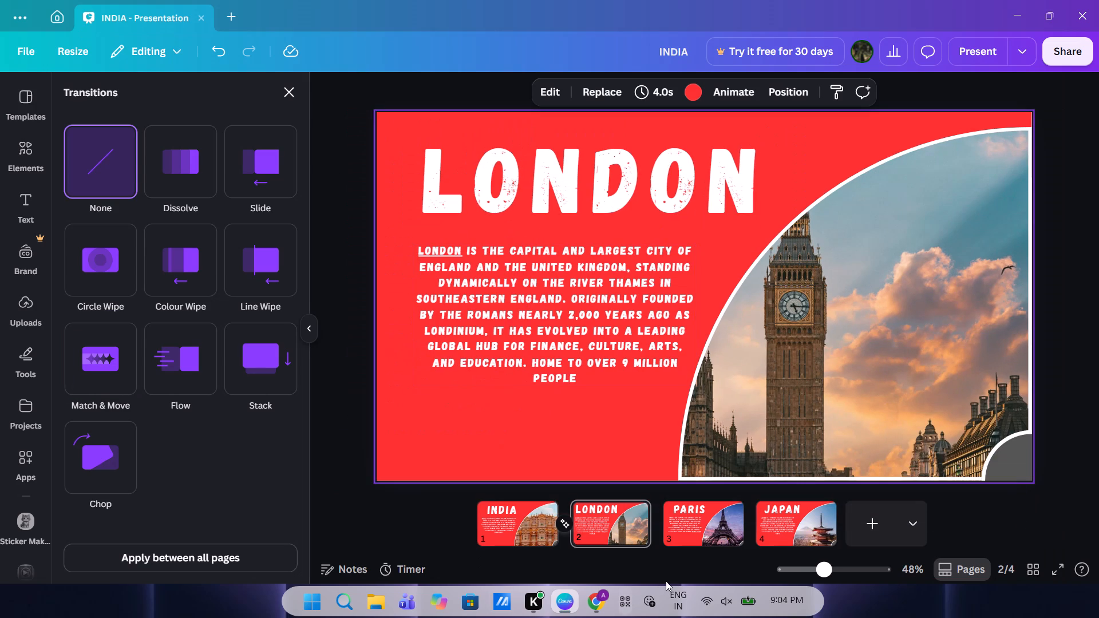
# Raise the photo wheel on the Paris page and rotate it until the London photo stands roughly upright.
pyautogui.click(706, 545)
pyautogui.moveTo(743, 377); pyautogui.dragTo(746, 348)
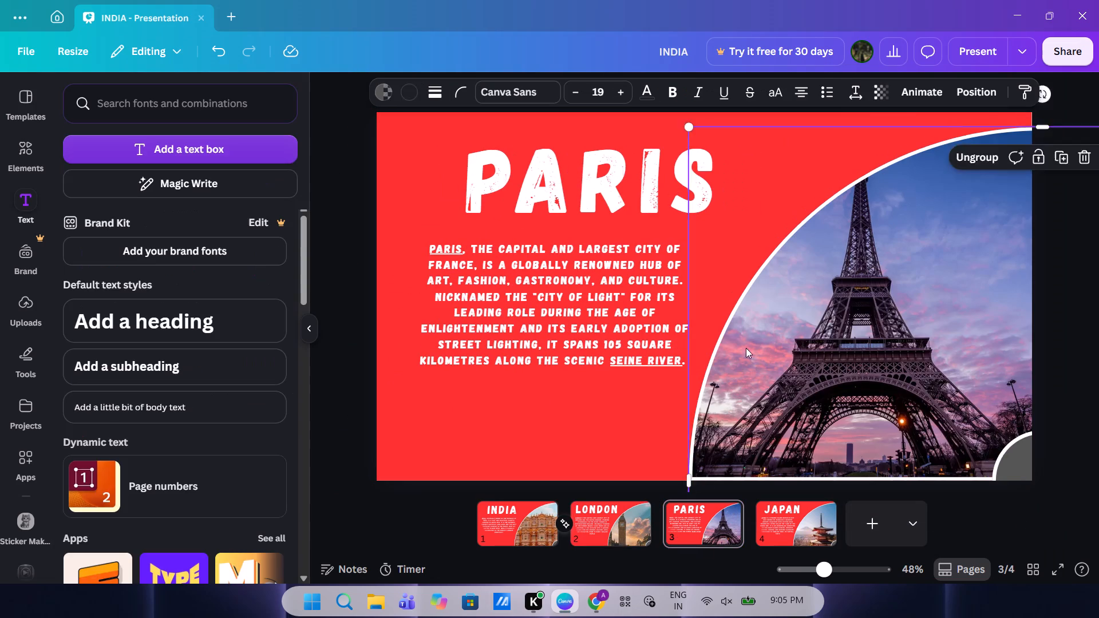
pyautogui.moveTo(746, 348); pyautogui.dragTo(738, 359)
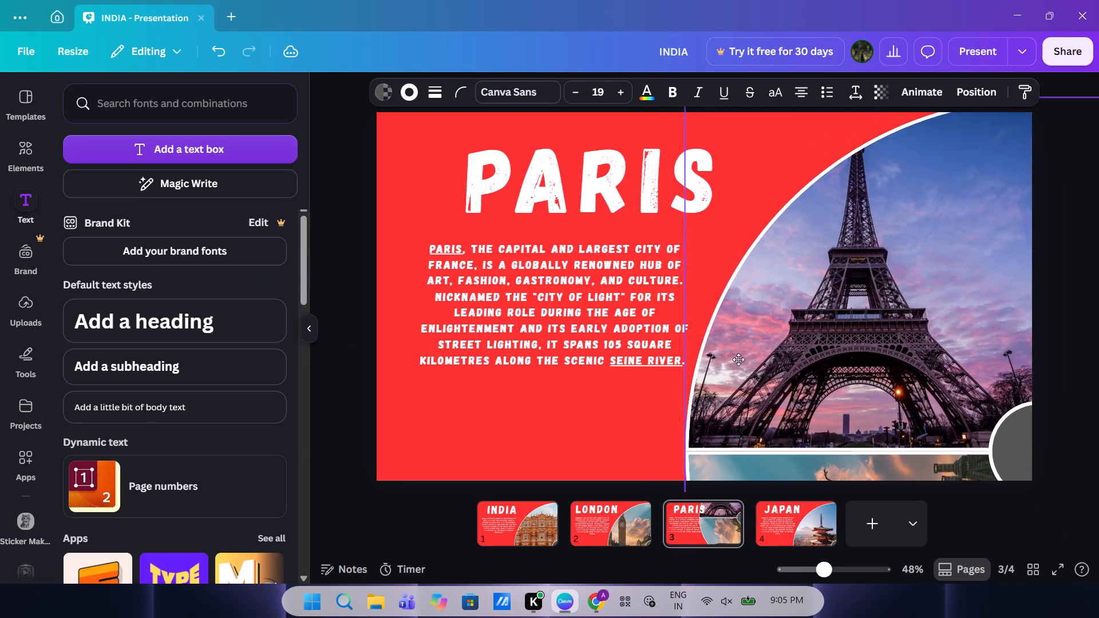
pyautogui.moveTo(738, 359); pyautogui.dragTo(741, 308)
pyautogui.moveTo(645, 404); pyautogui.dragTo(650, 418)
pyautogui.doubleClick(650, 418)
pyautogui.click(729, 387)
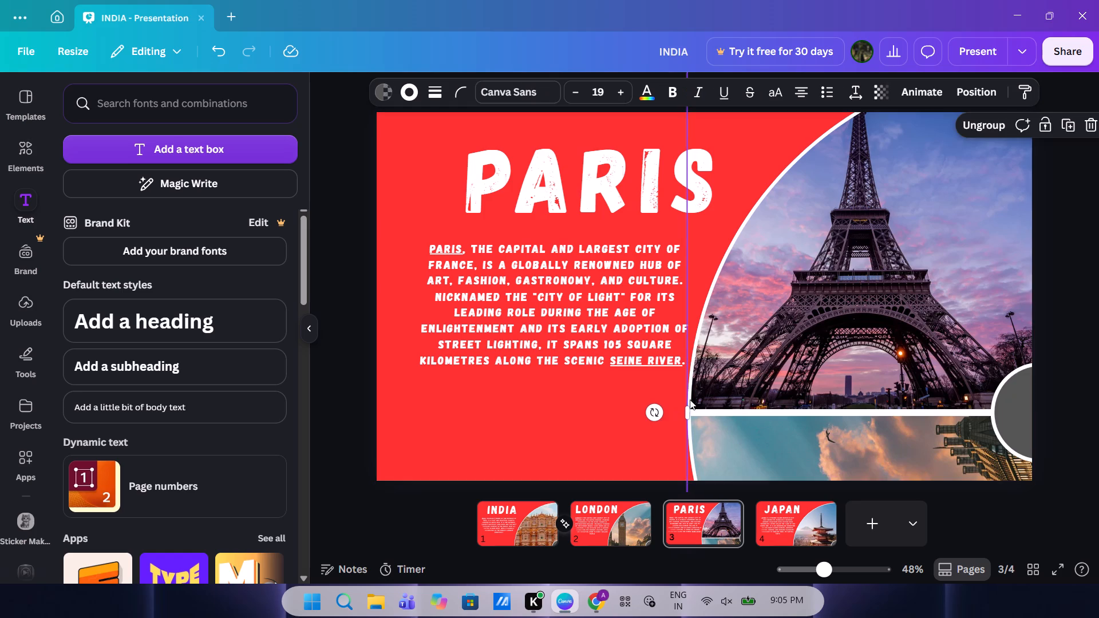
pyautogui.moveTo(651, 418); pyautogui.dragTo(971, 161)
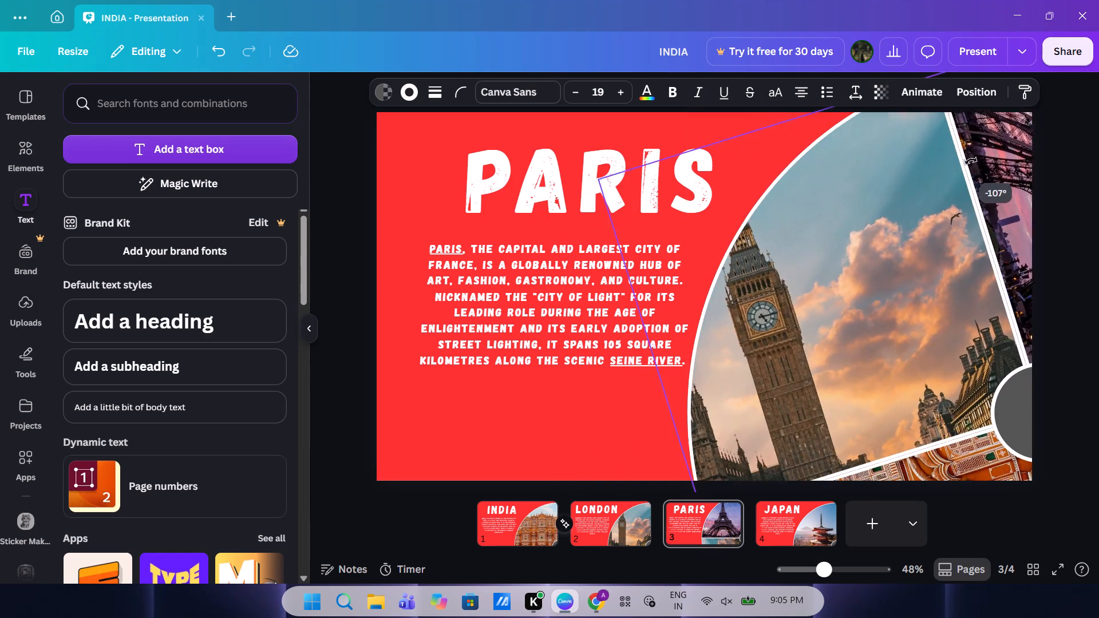
pyautogui.moveTo(971, 161); pyautogui.dragTo(1031, 187)
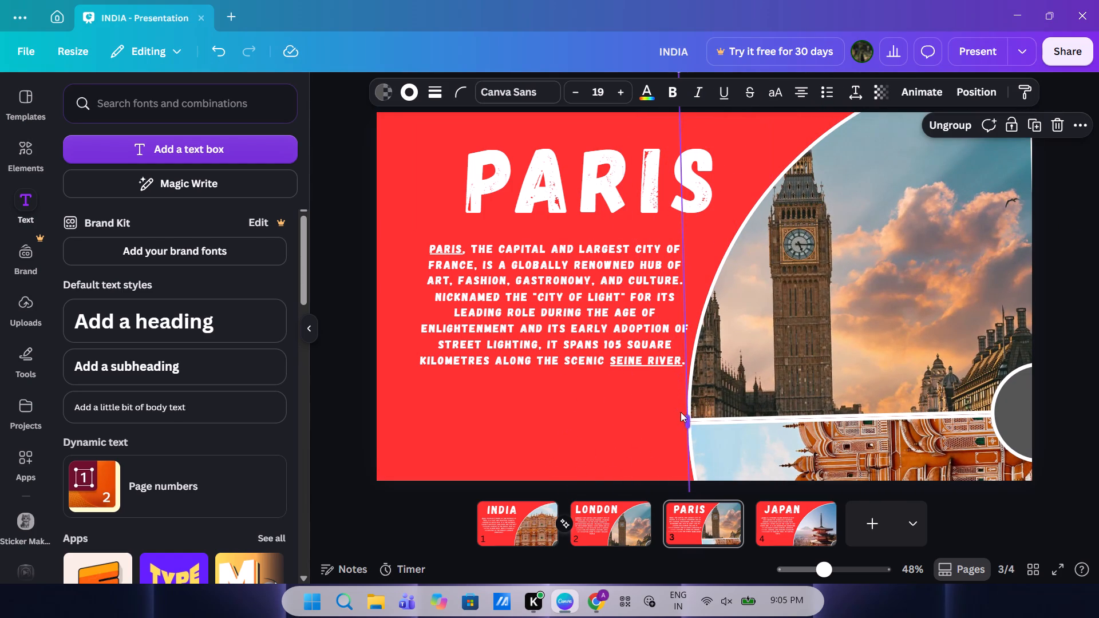
# Shift the Paris page's photo wheel left to free its handles and rotate it until the Eiffel Tower photo stands upright.
pyautogui.moveTo(737, 346); pyautogui.dragTo(675, 423)
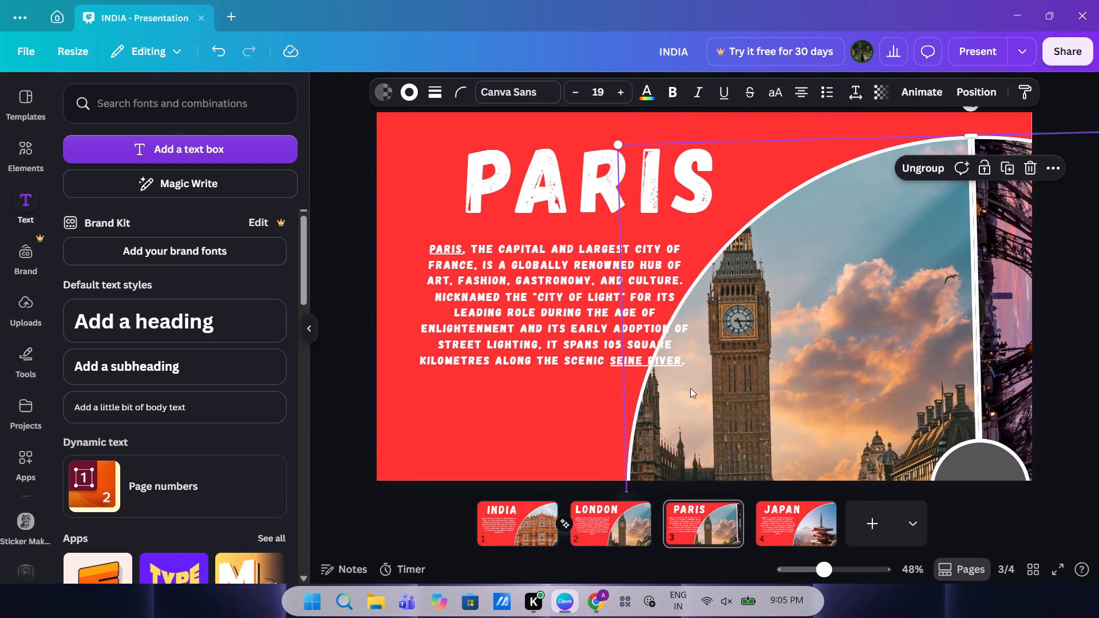
pyautogui.moveTo(690, 388); pyautogui.dragTo(719, 316)
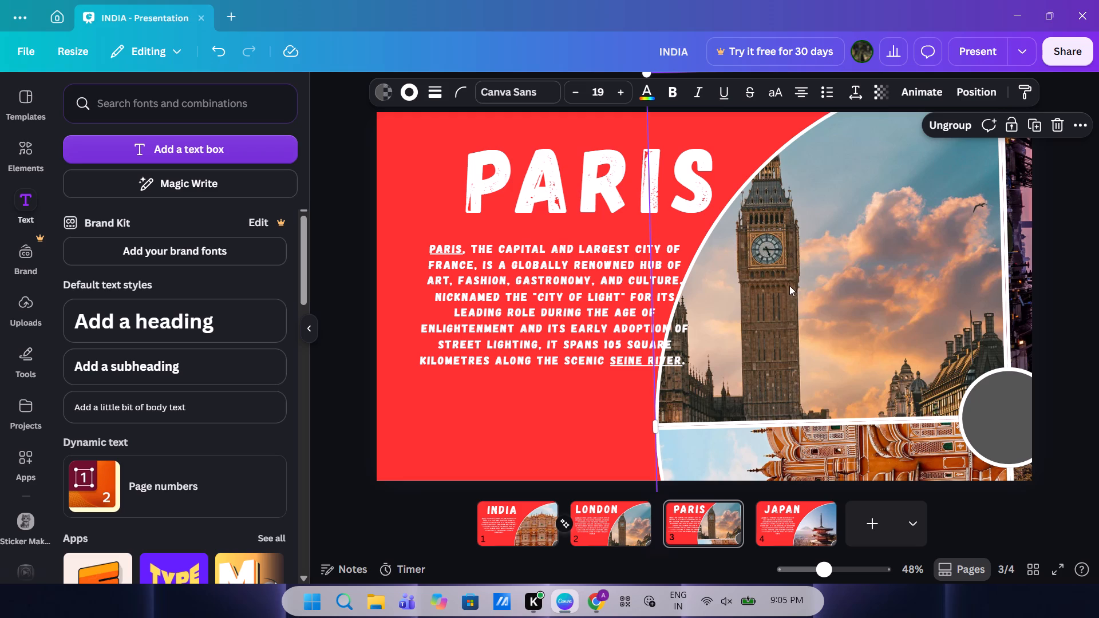
pyautogui.moveTo(789, 284); pyautogui.dragTo(690, 409)
pyautogui.moveTo(802, 291); pyautogui.dragTo(657, 283)
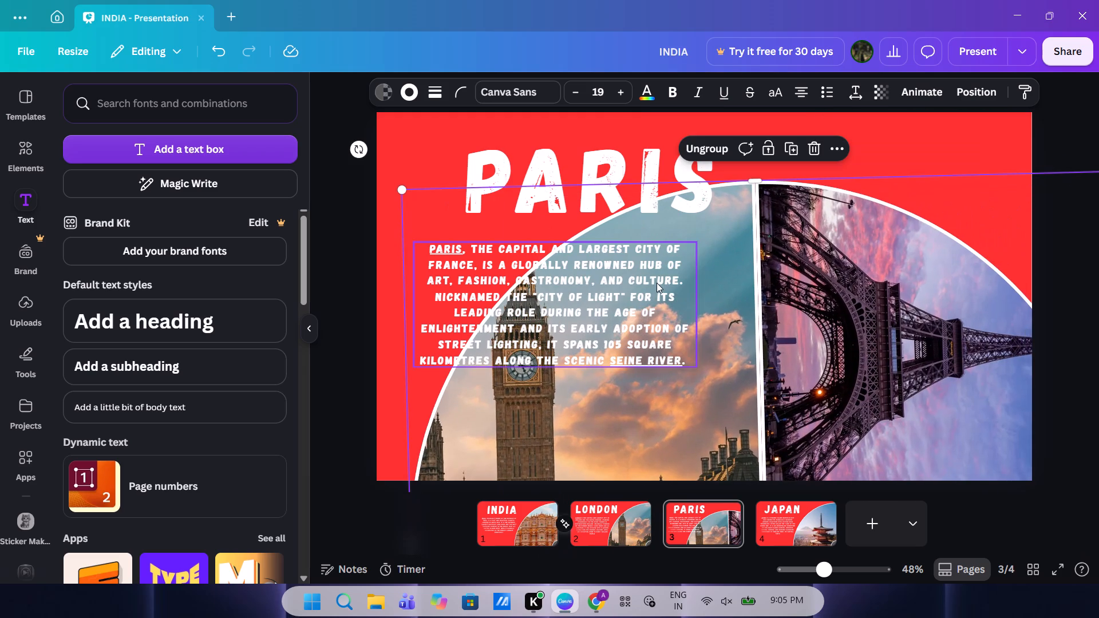
pyautogui.moveTo(804, 316); pyautogui.dragTo(919, 278)
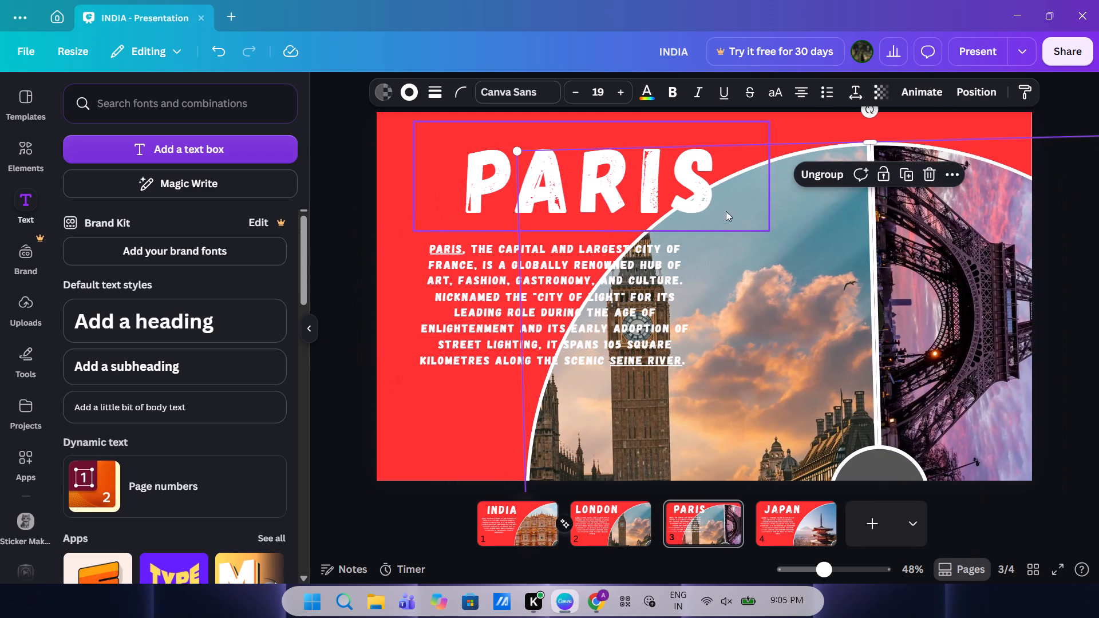
pyautogui.click(847, 308)
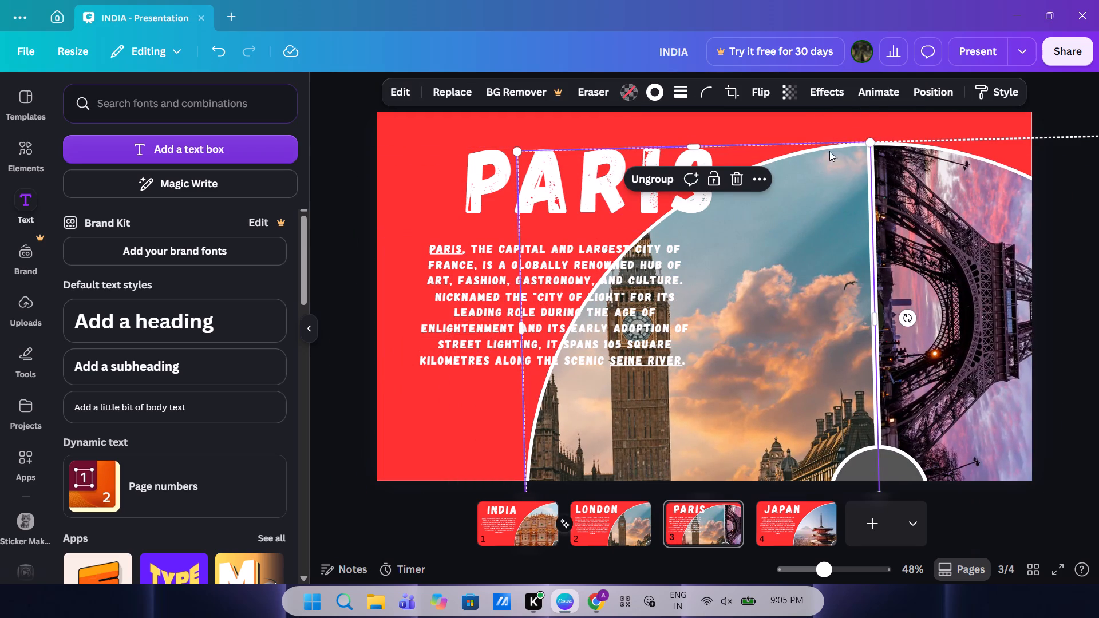
pyautogui.click(832, 134)
pyautogui.click(832, 207)
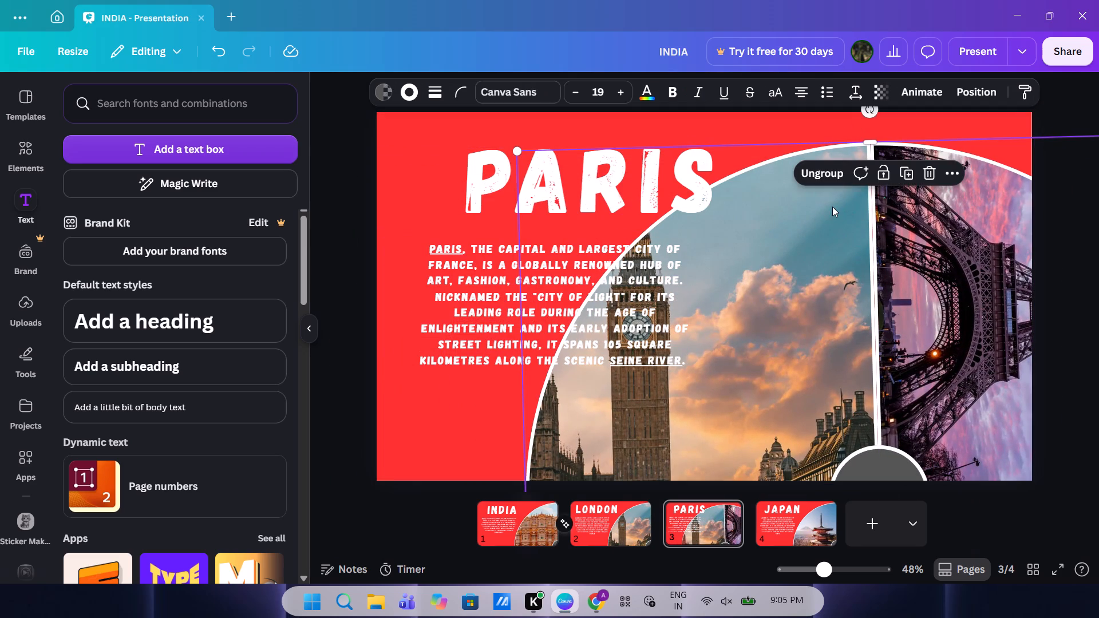
pyautogui.moveTo(868, 106); pyautogui.dragTo(868, 112)
pyautogui.moveTo(868, 112); pyautogui.dragTo(780, 353)
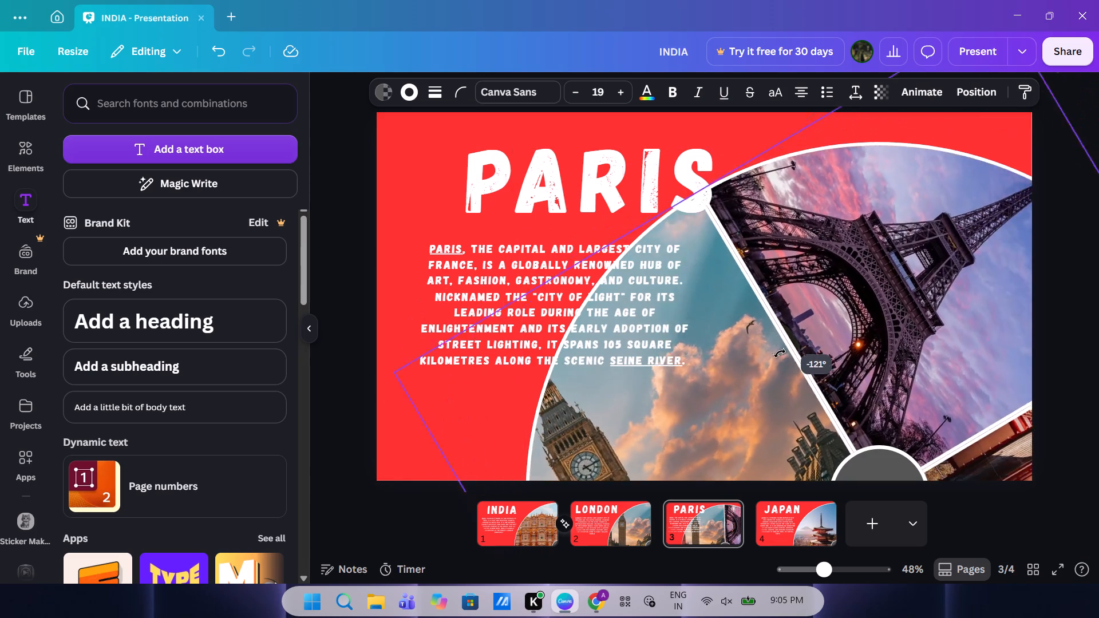
pyautogui.moveTo(780, 353); pyautogui.dragTo(764, 489)
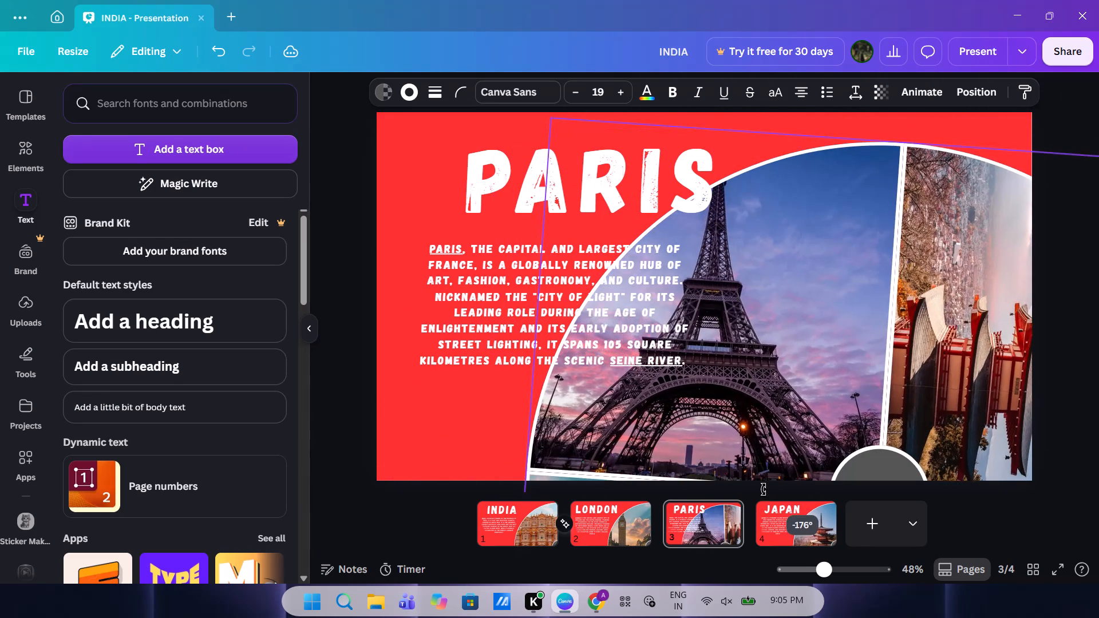
pyautogui.moveTo(764, 489); pyautogui.dragTo(760, 493)
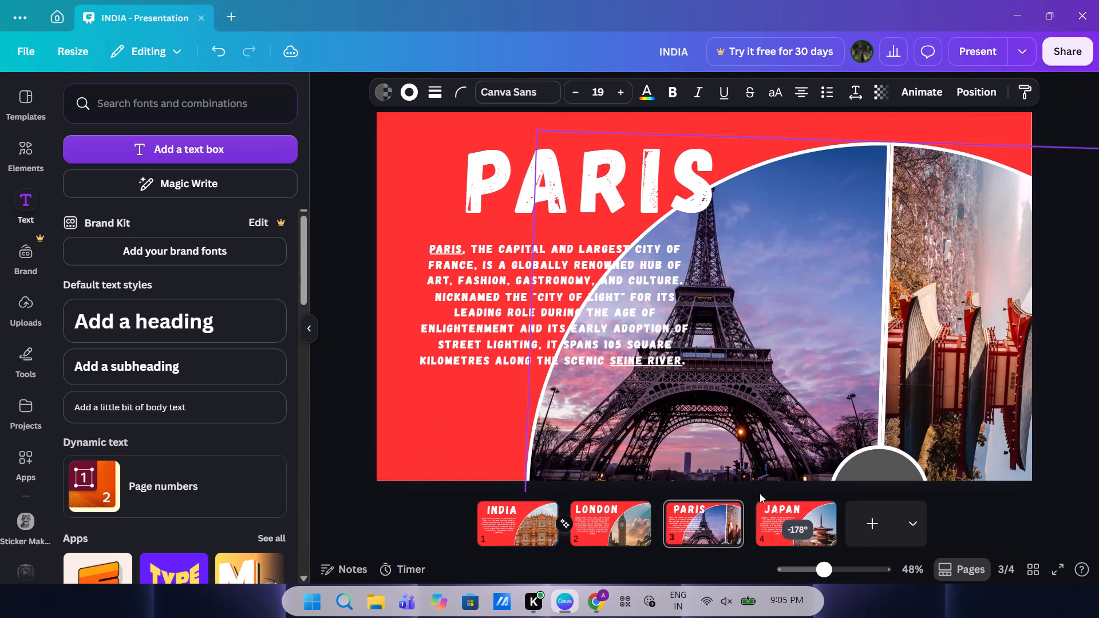
pyautogui.moveTo(760, 493); pyautogui.dragTo(758, 496)
# Move the photo wheel into the Paris page's bottom-right corner so that only the Eiffel Tower quarter shows.
pyautogui.moveTo(784, 407); pyautogui.dragTo(924, 386)
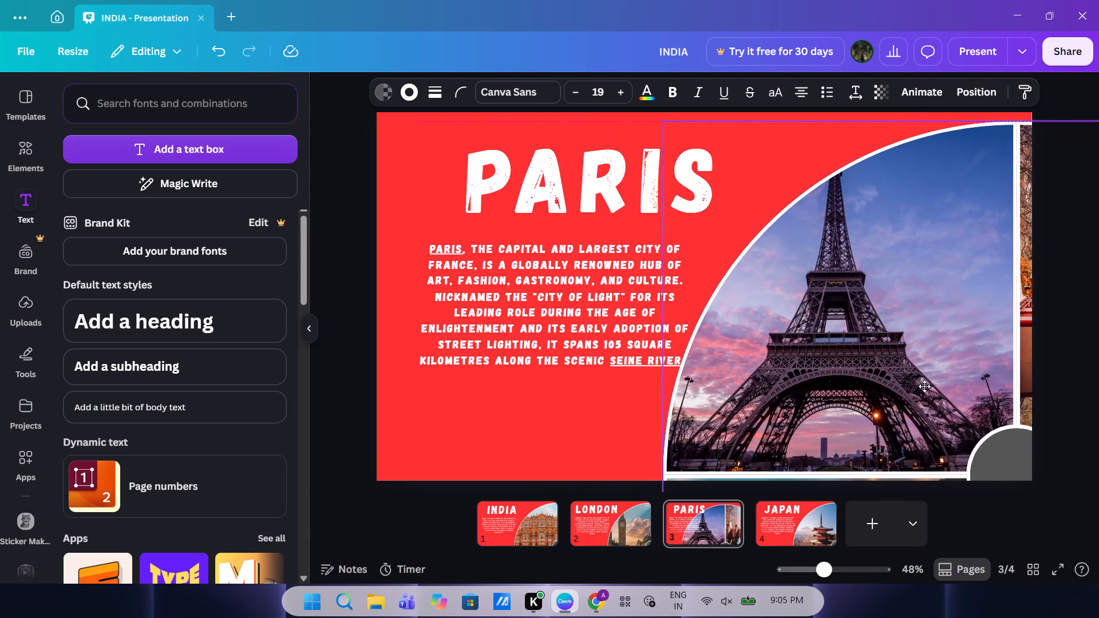
pyautogui.moveTo(924, 386); pyautogui.dragTo(936, 390)
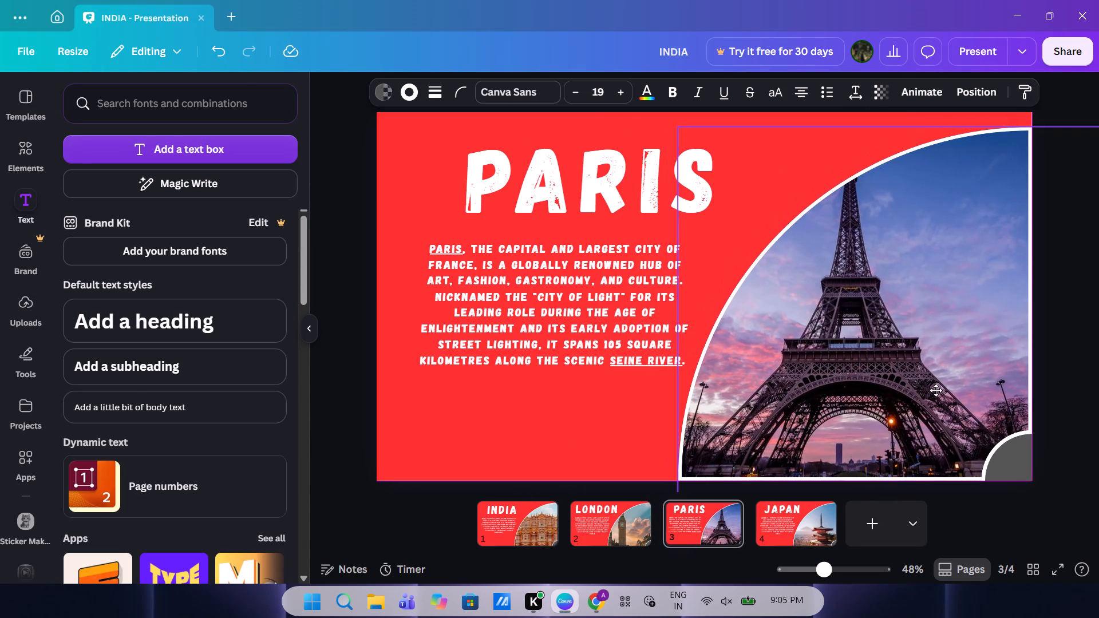
# Compare the photo wheel's placement across the Japan, Paris and London pages.
pyautogui.click(783, 521)
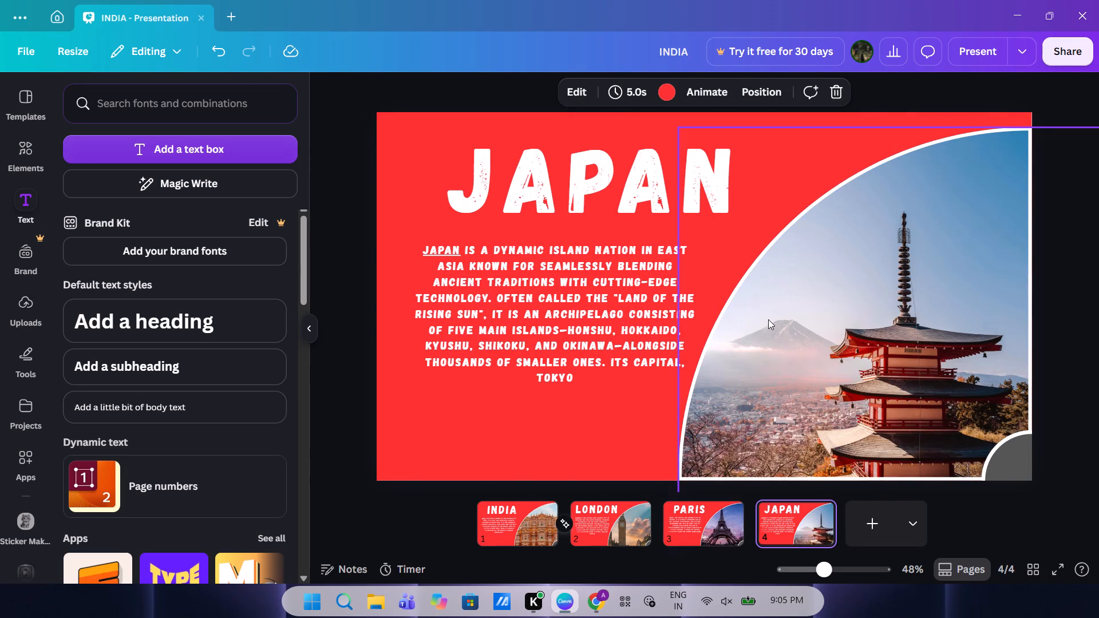
pyautogui.click(768, 319)
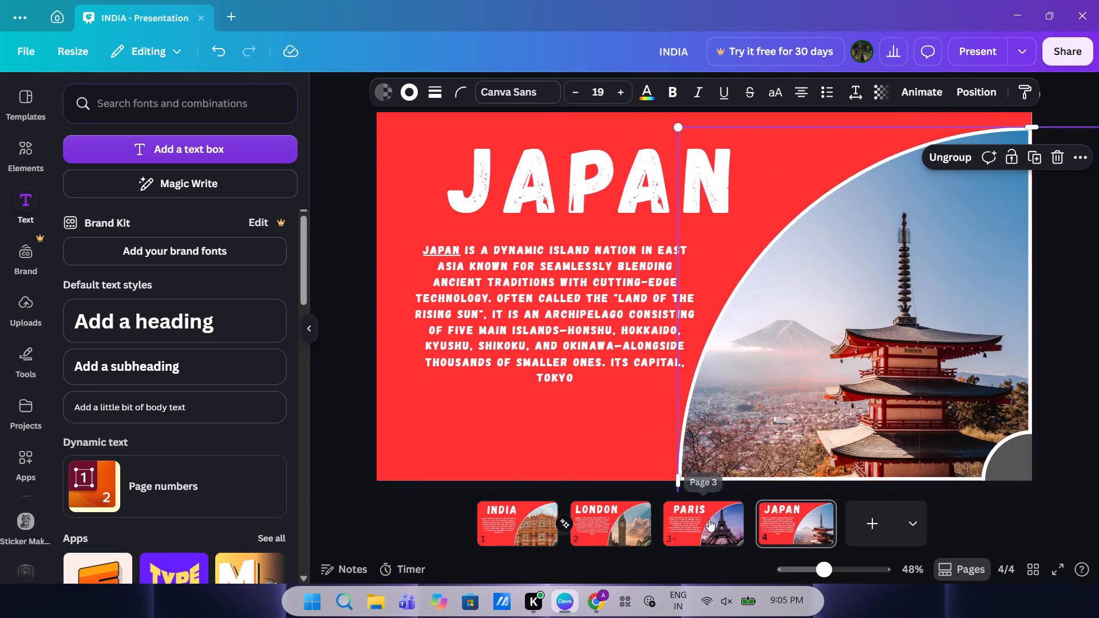
pyautogui.click(709, 519)
pyautogui.click(767, 326)
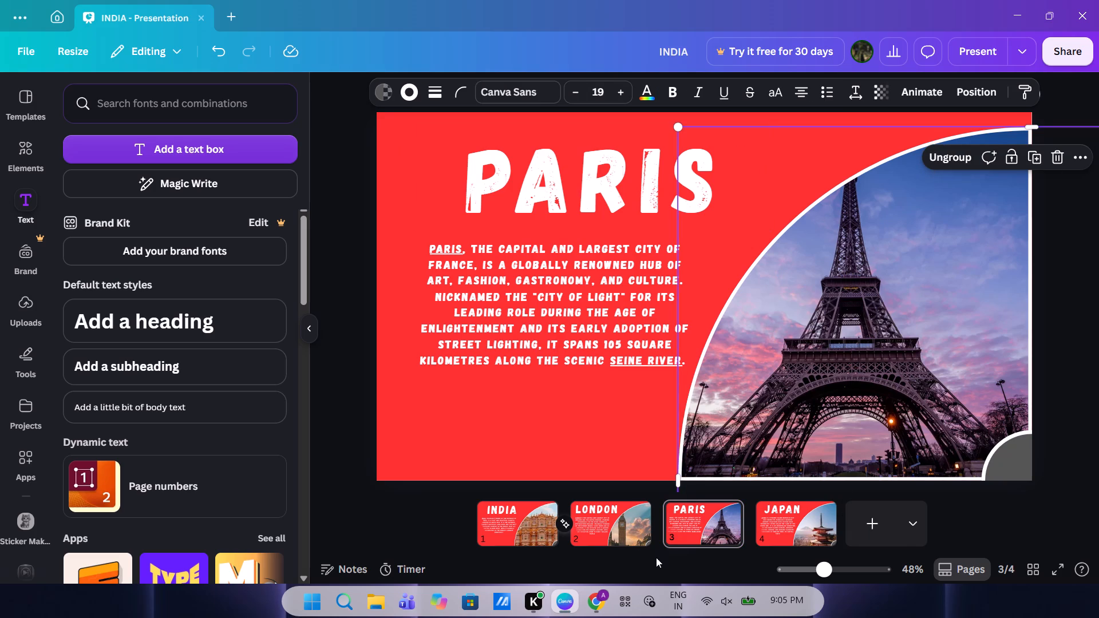
pyautogui.click(630, 524)
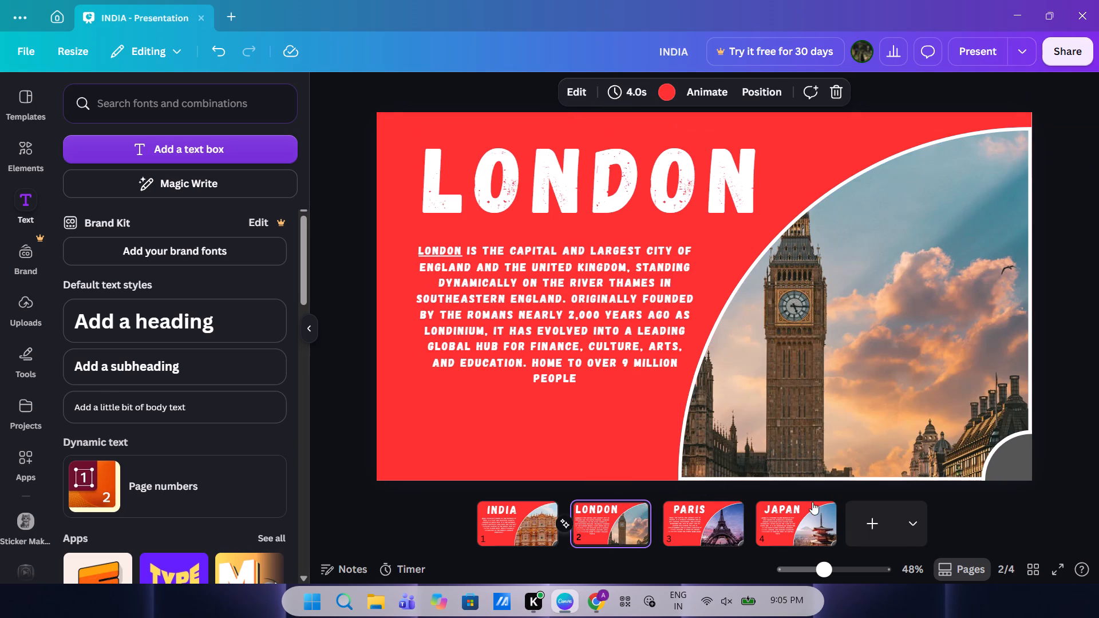
pyautogui.click(777, 522)
pyautogui.click(841, 316)
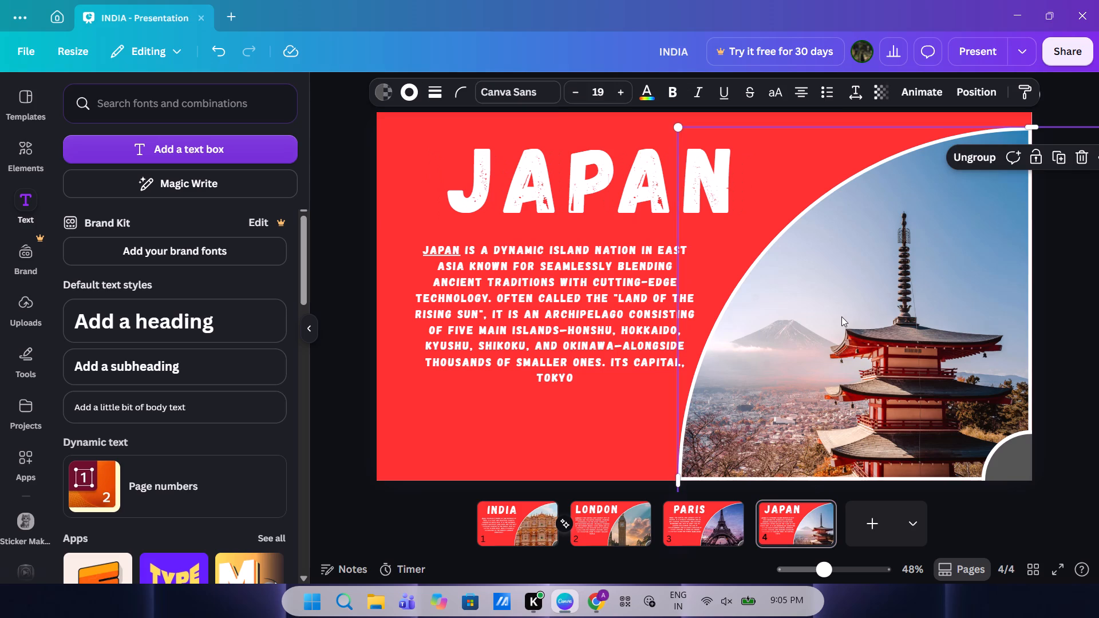
pyautogui.click(776, 279)
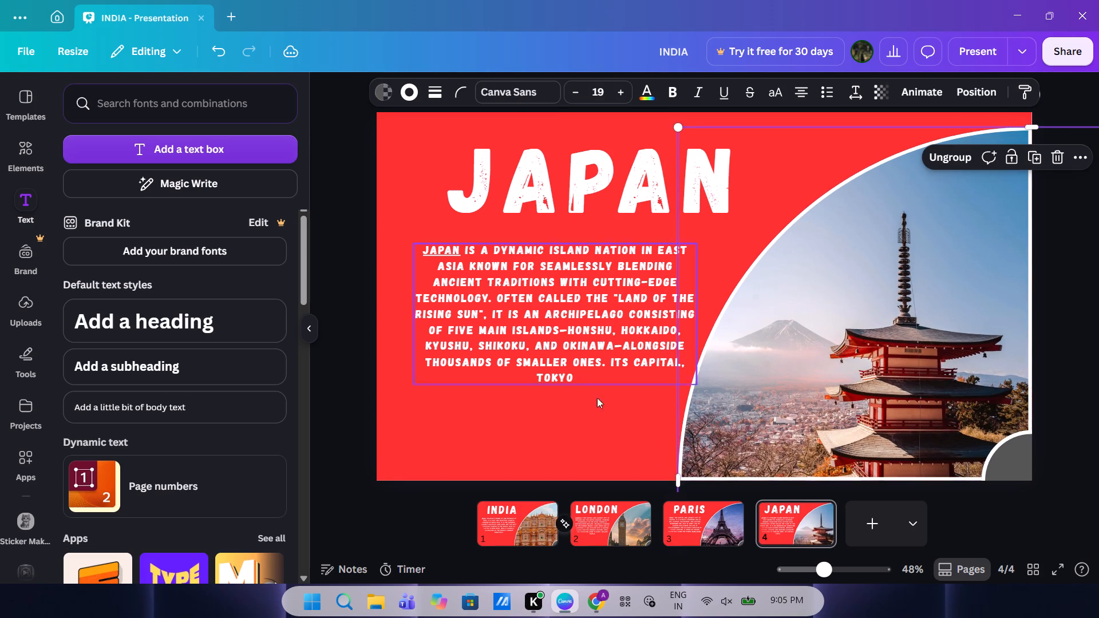
# Apply the Match & Move transition set between the India and London pages to all pages of the presentation.
pyautogui.click(561, 526)
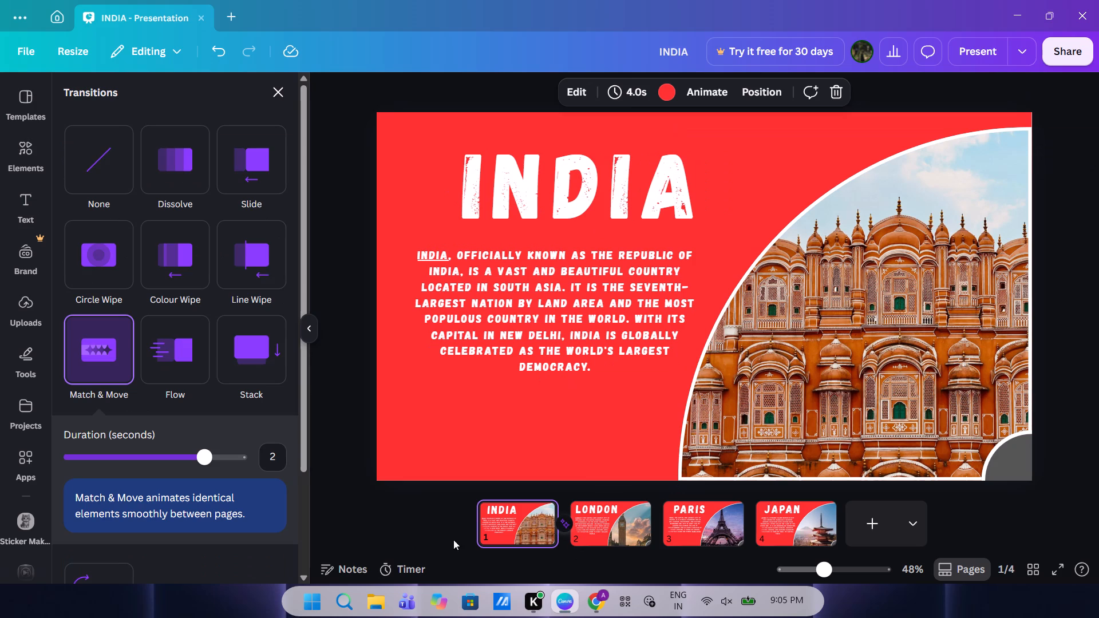
pyautogui.click(570, 522)
pyautogui.scroll(1, 153, 505)
pyautogui.scroll(-2, 110, 274)
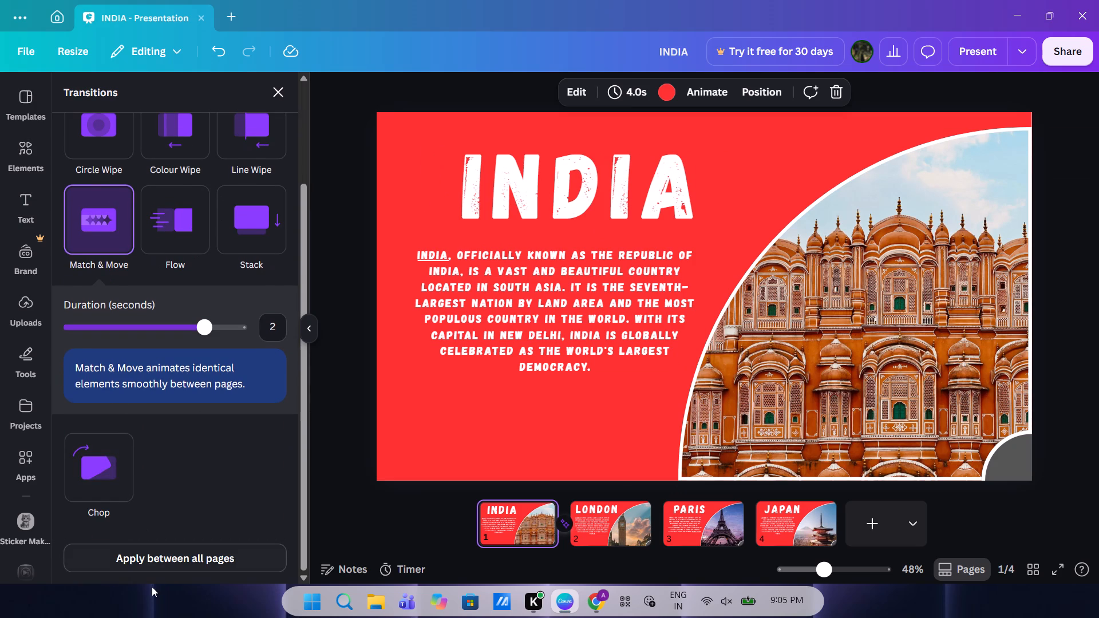
pyautogui.click(195, 543)
pyautogui.click(175, 558)
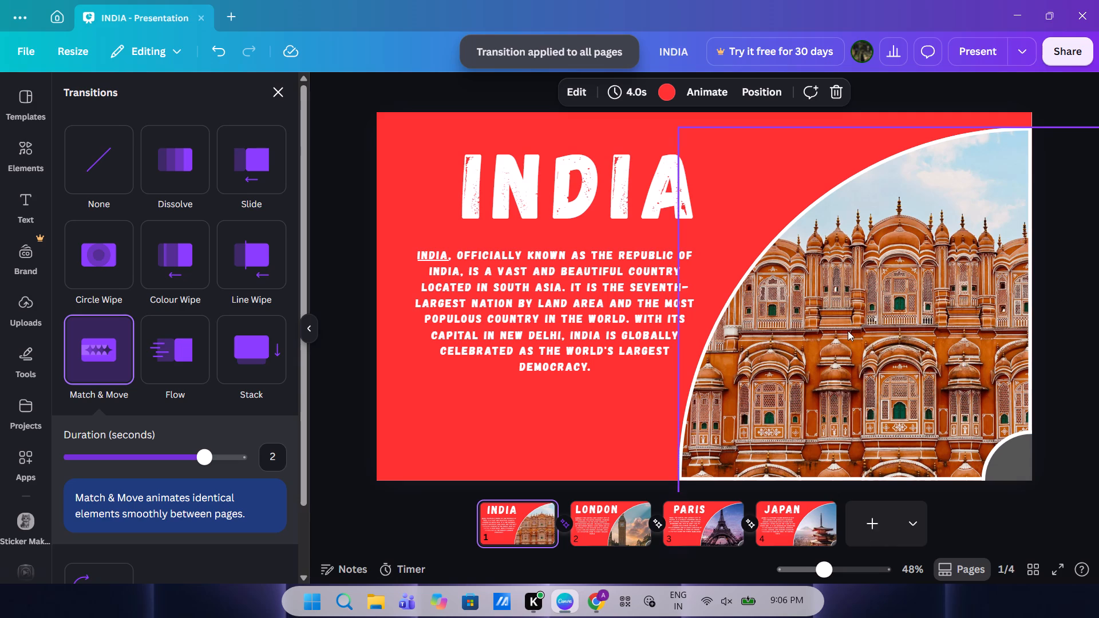
# Play the presentation full screen from the India page through to the Japan page to check the wheel transitions, and exit.
pyautogui.click(989, 57)
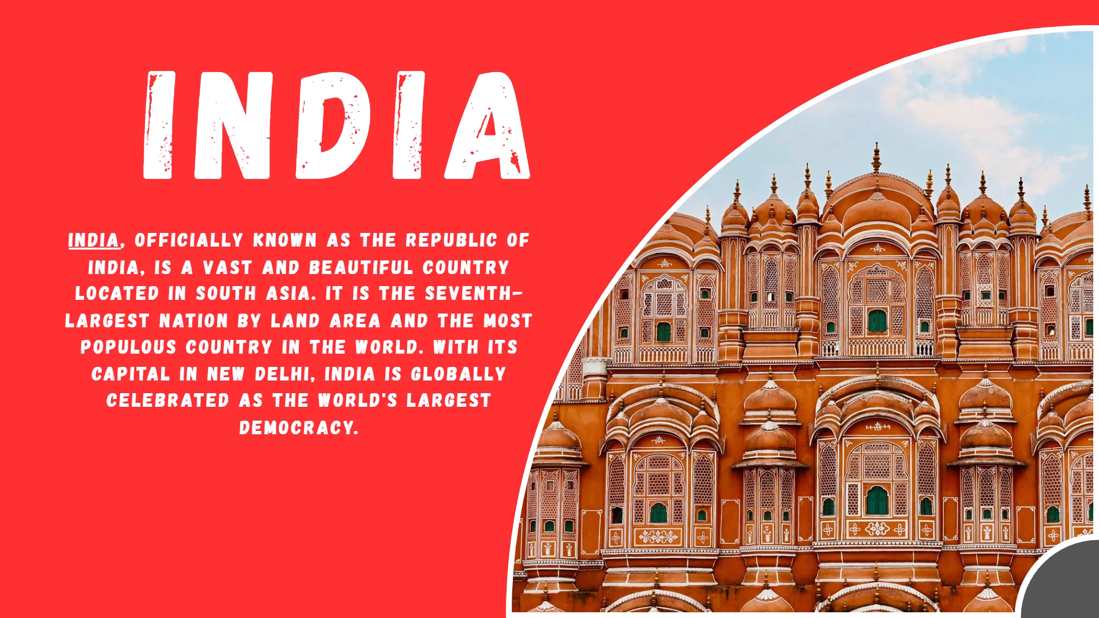
pyautogui.click(554, 241)
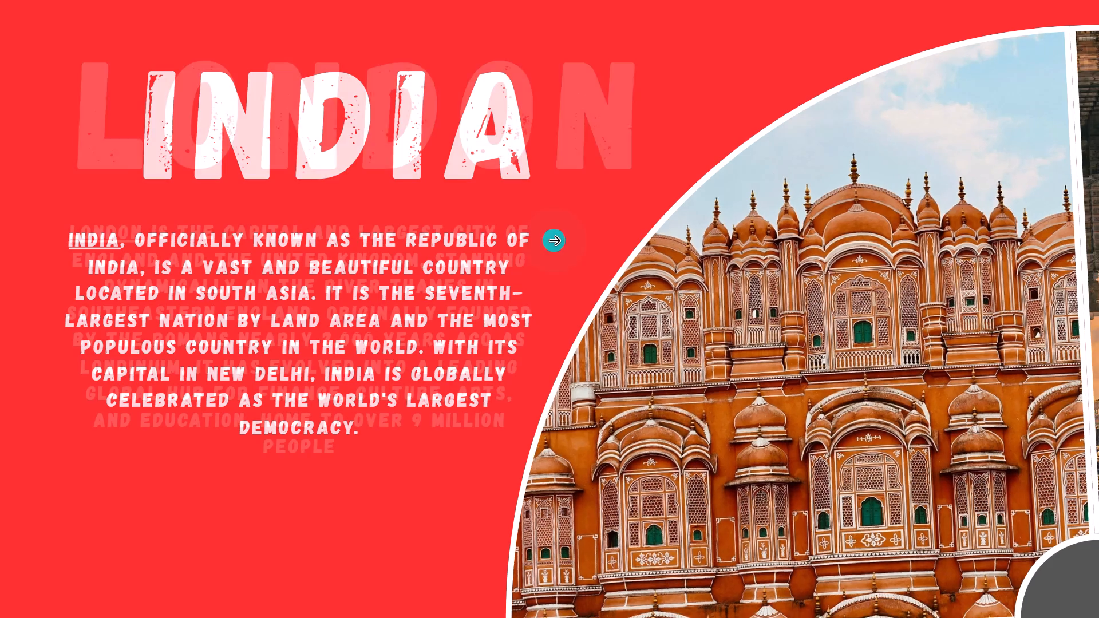
pyautogui.click(715, 224)
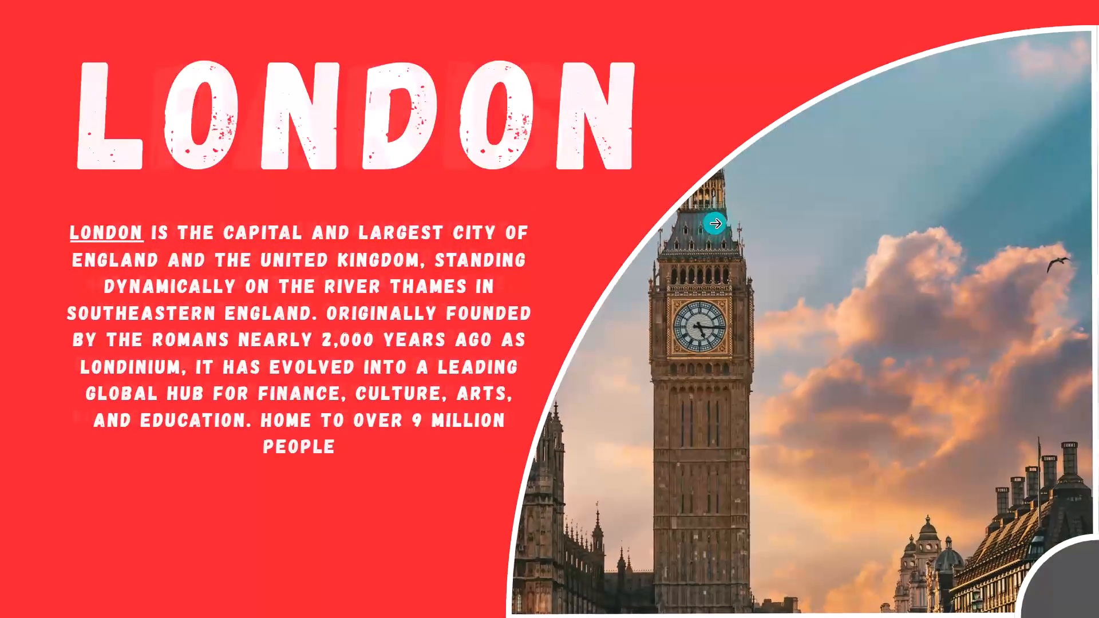
pyautogui.click(715, 224)
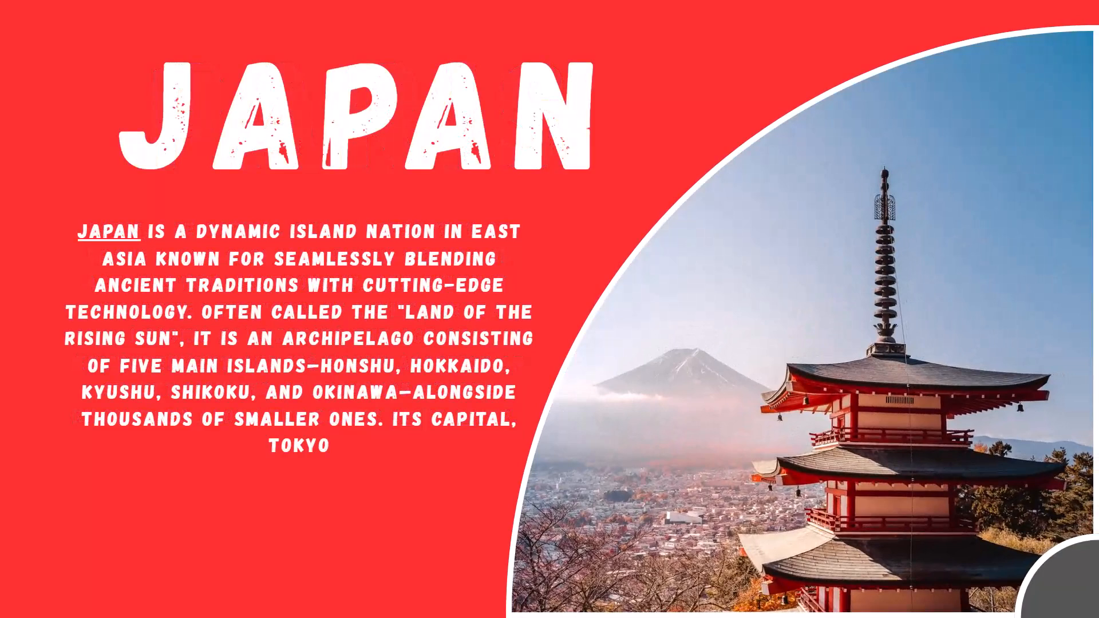
pyautogui.press('`')
pyautogui.press('Escape')
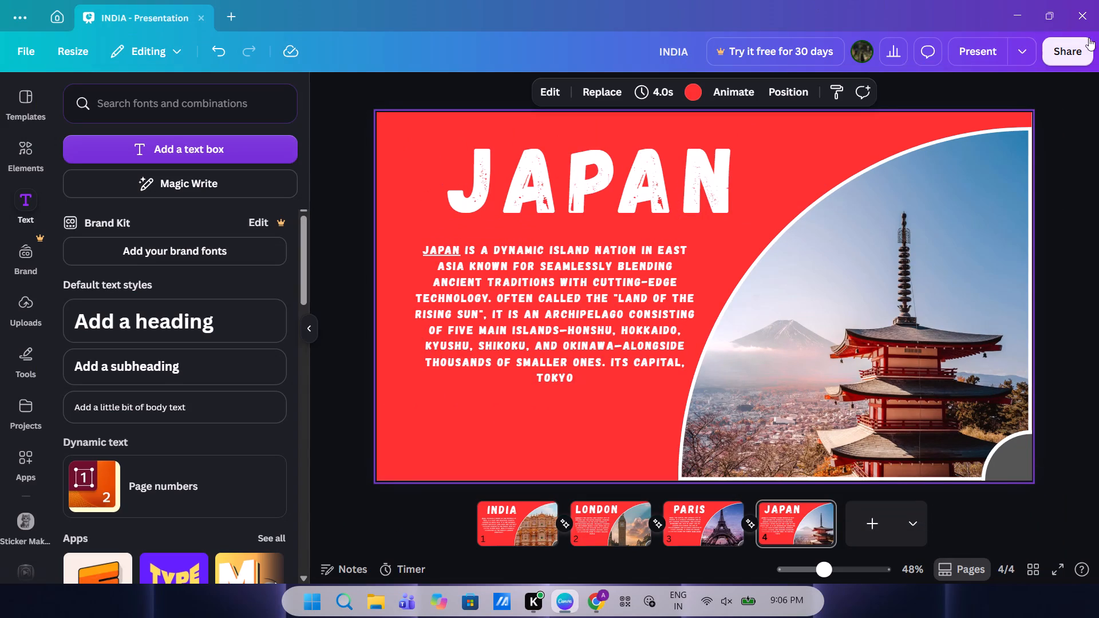
# Close the design application's window with the presentation.
pyautogui.click(1074, 29)
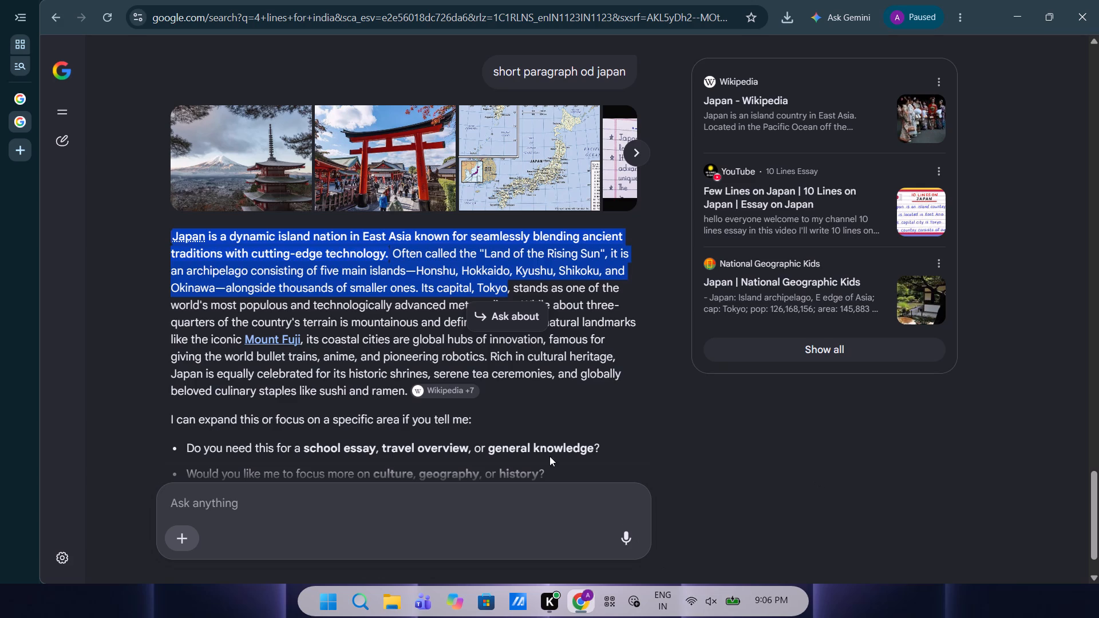